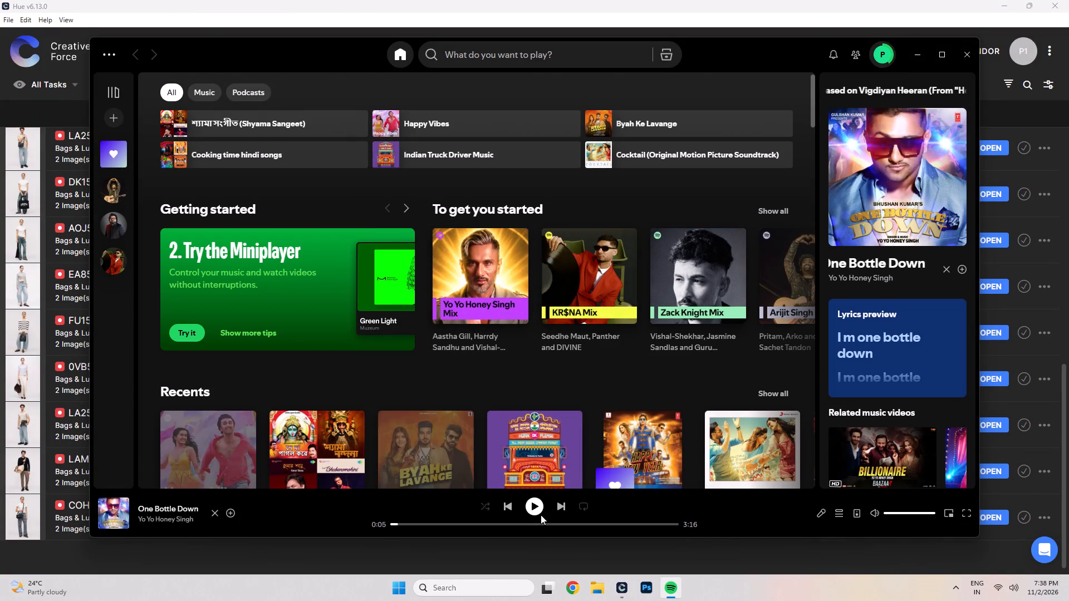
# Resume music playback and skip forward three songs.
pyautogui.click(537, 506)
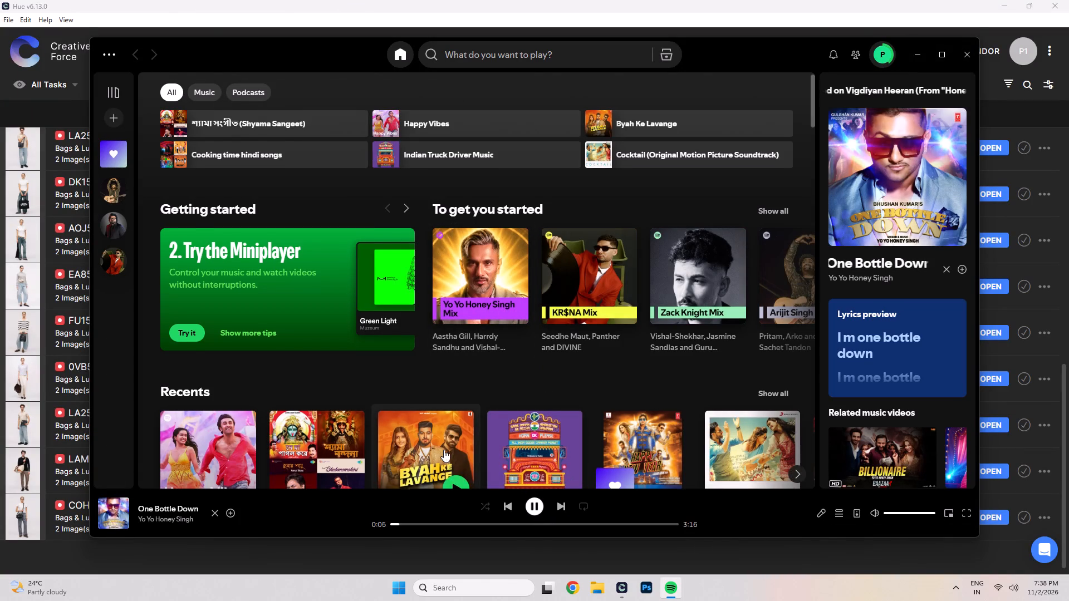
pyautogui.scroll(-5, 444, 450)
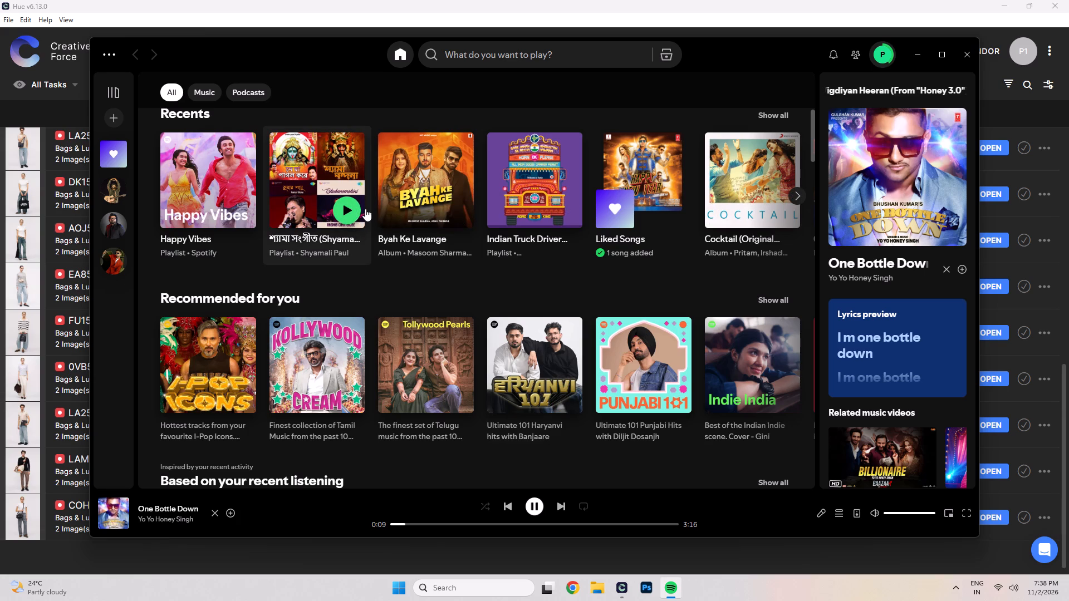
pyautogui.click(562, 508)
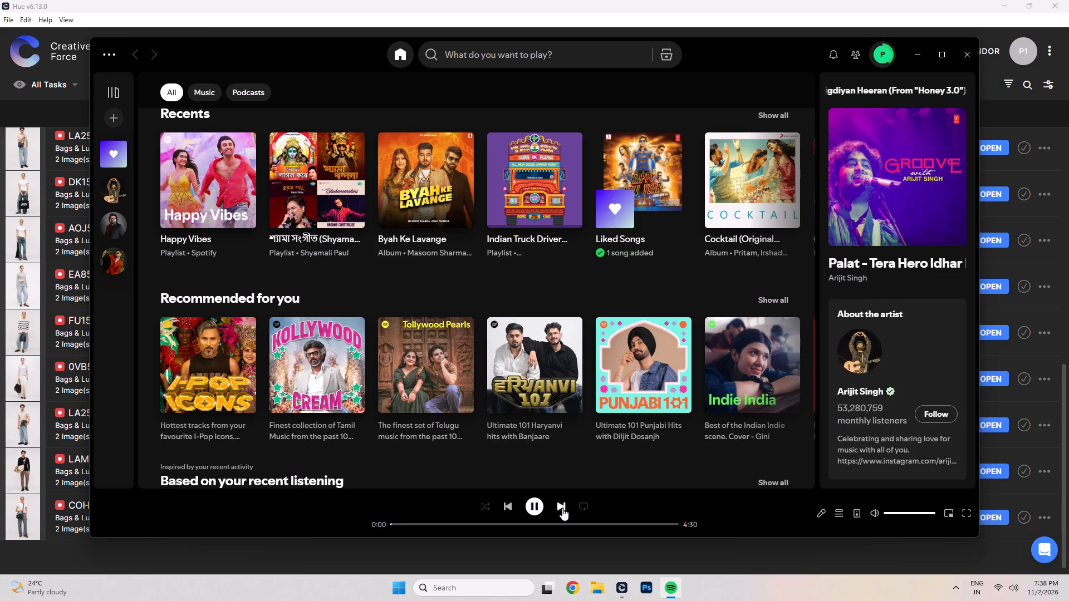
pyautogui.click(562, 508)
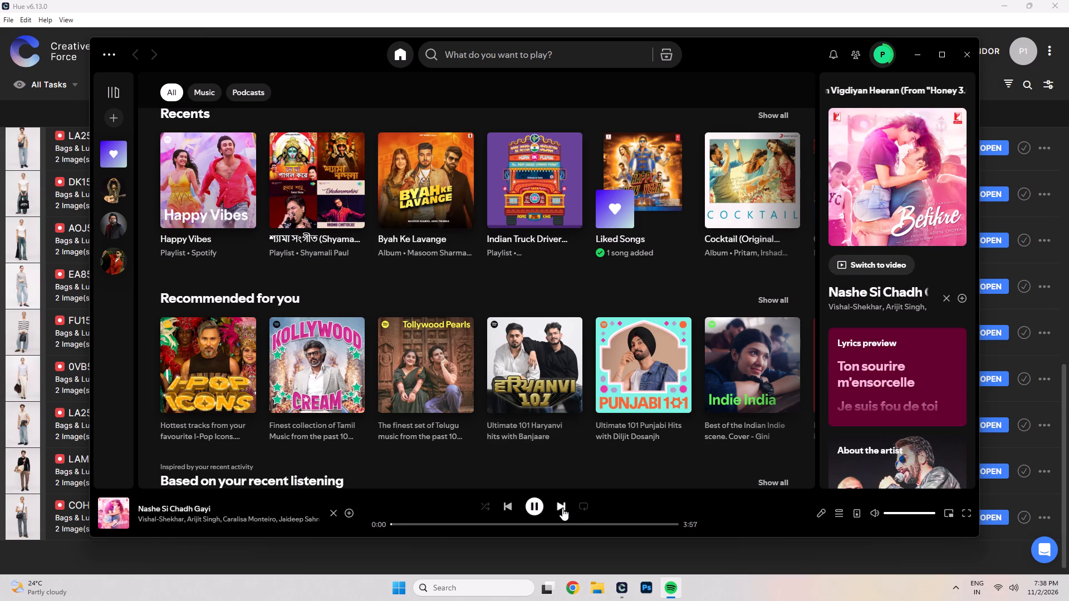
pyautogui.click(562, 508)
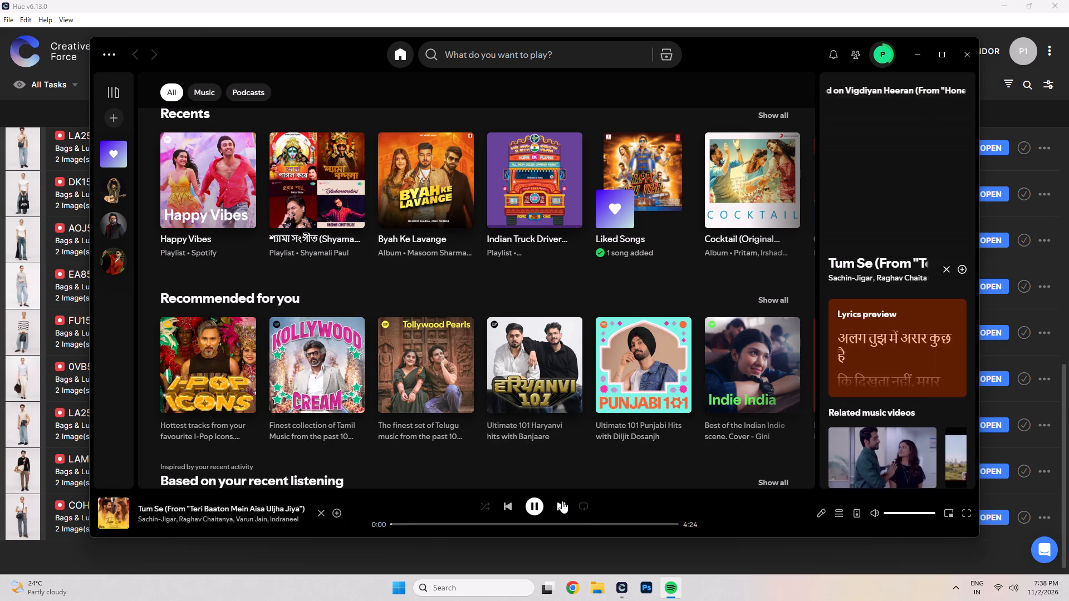
# Search the music library for "desi" and play the song Desi Kalakaar by Yo Yo Honey Singh.
pyautogui.click(554, 48)
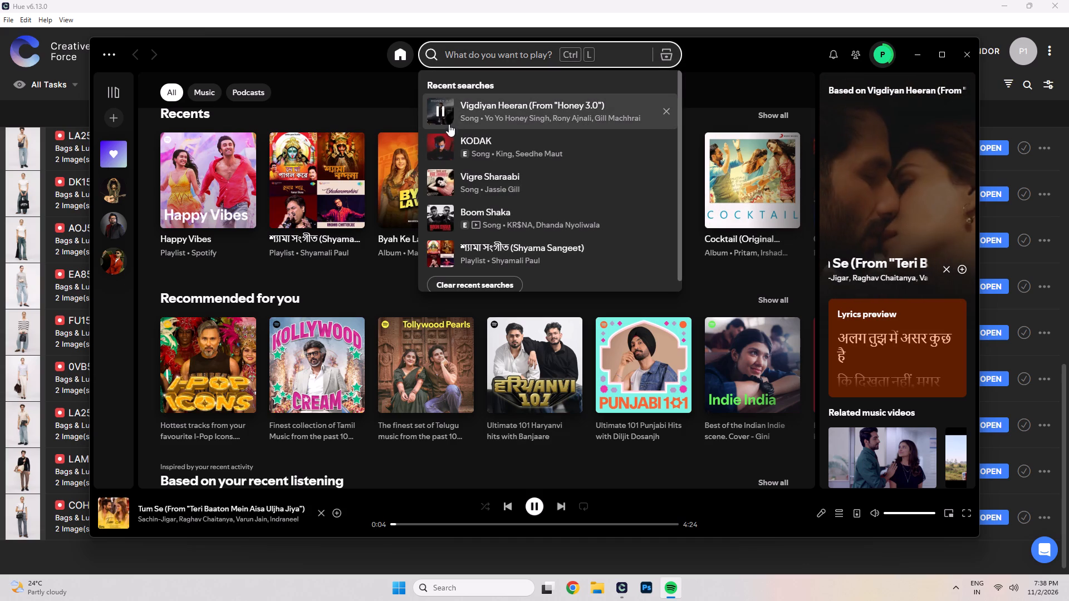
pyautogui.click(482, 48)
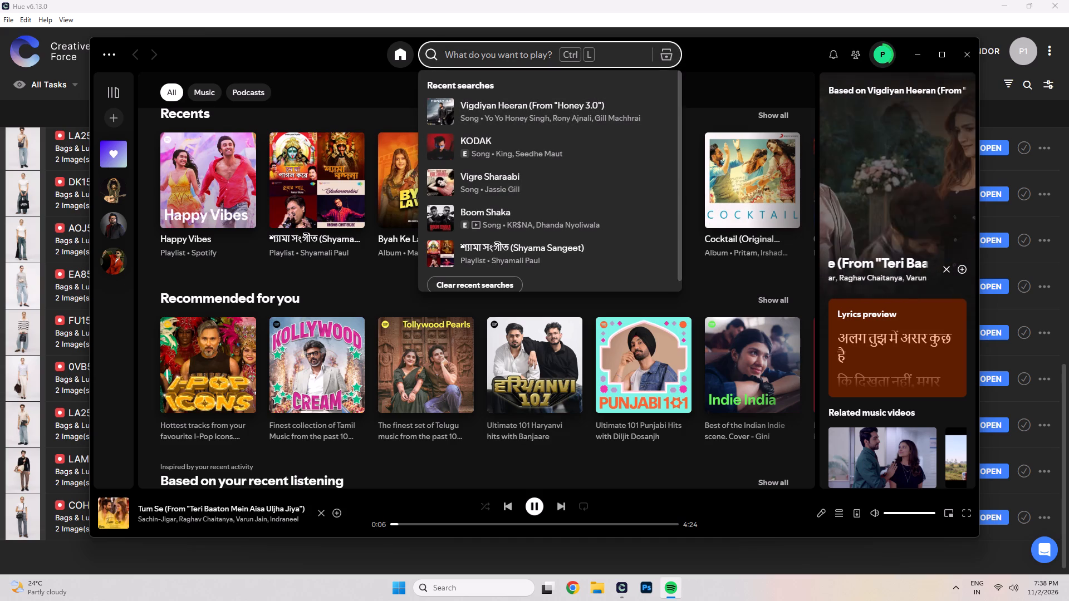
pyautogui.press('s')
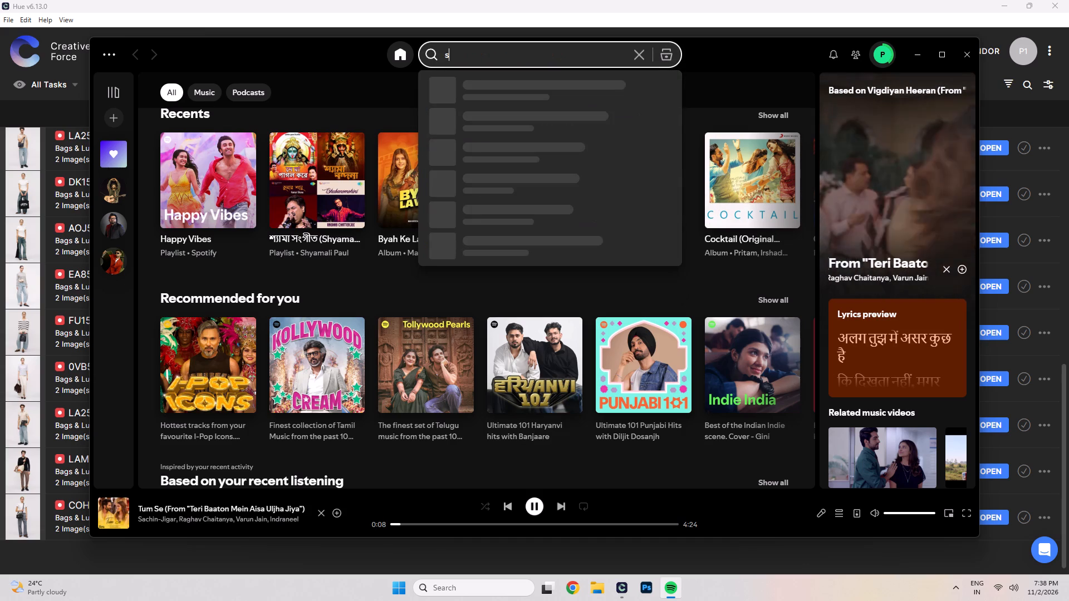
pyautogui.press('BackSpace')
pyautogui.write('desi')
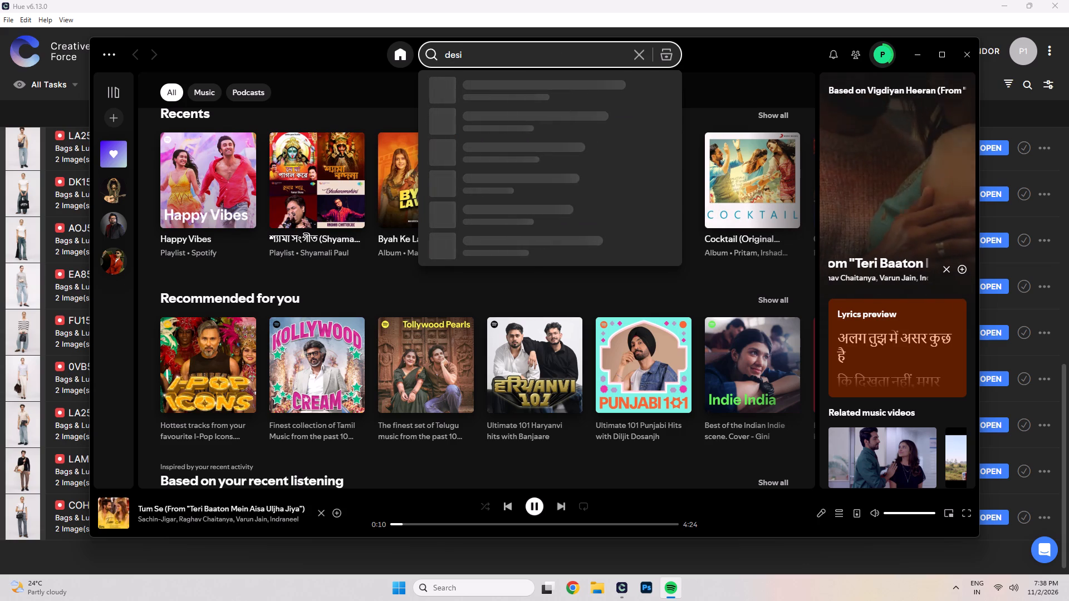
pyautogui.click(442, 226)
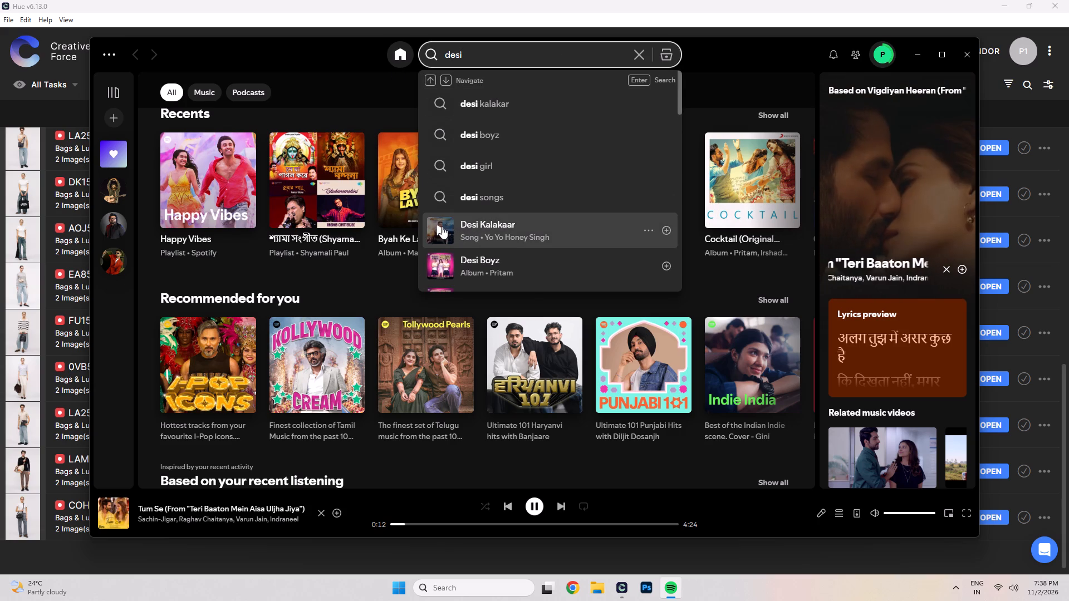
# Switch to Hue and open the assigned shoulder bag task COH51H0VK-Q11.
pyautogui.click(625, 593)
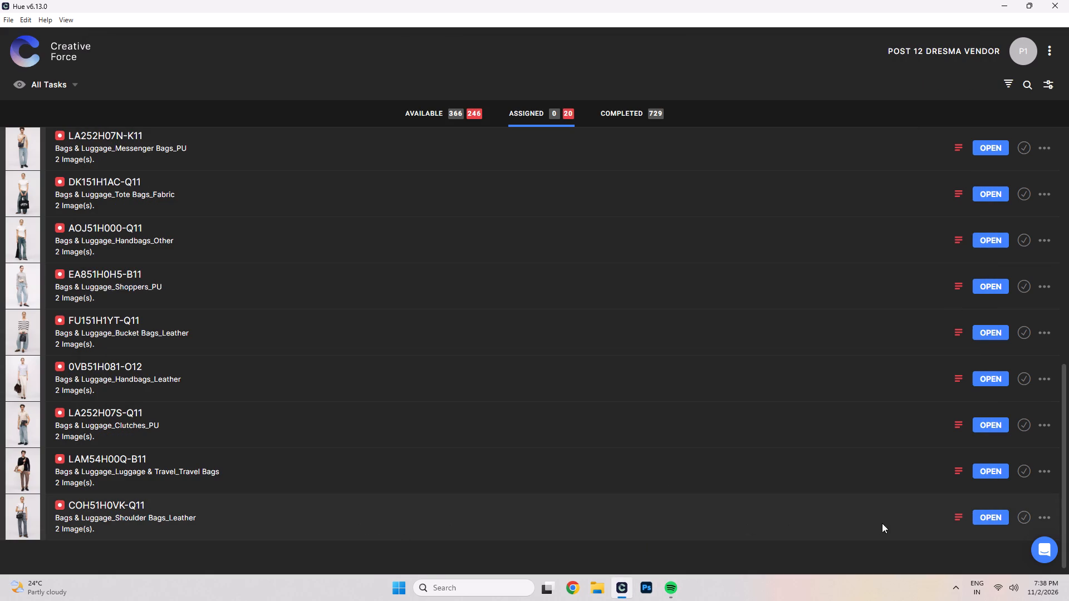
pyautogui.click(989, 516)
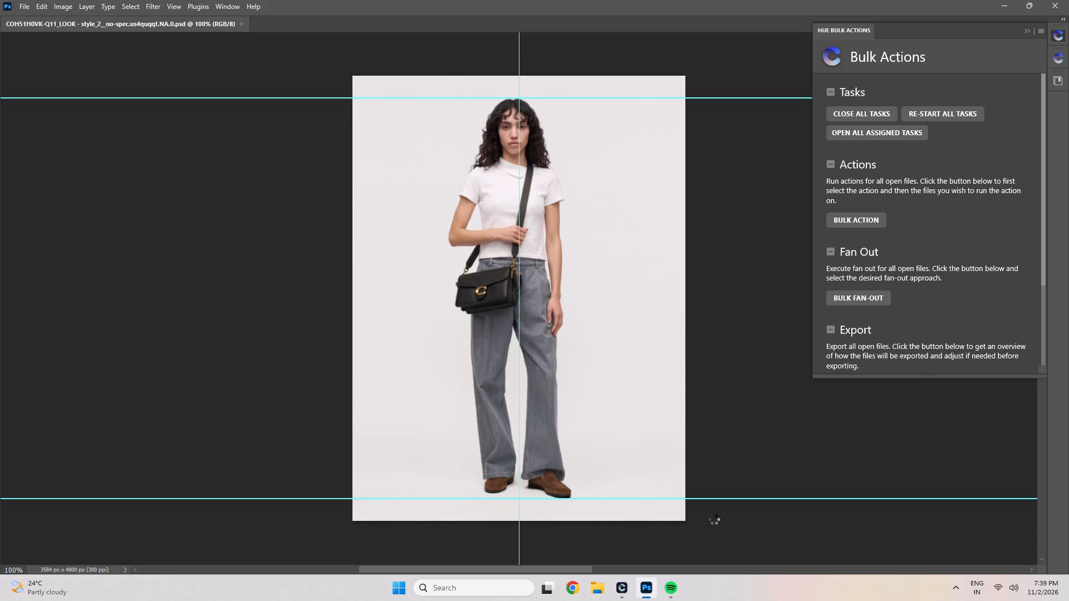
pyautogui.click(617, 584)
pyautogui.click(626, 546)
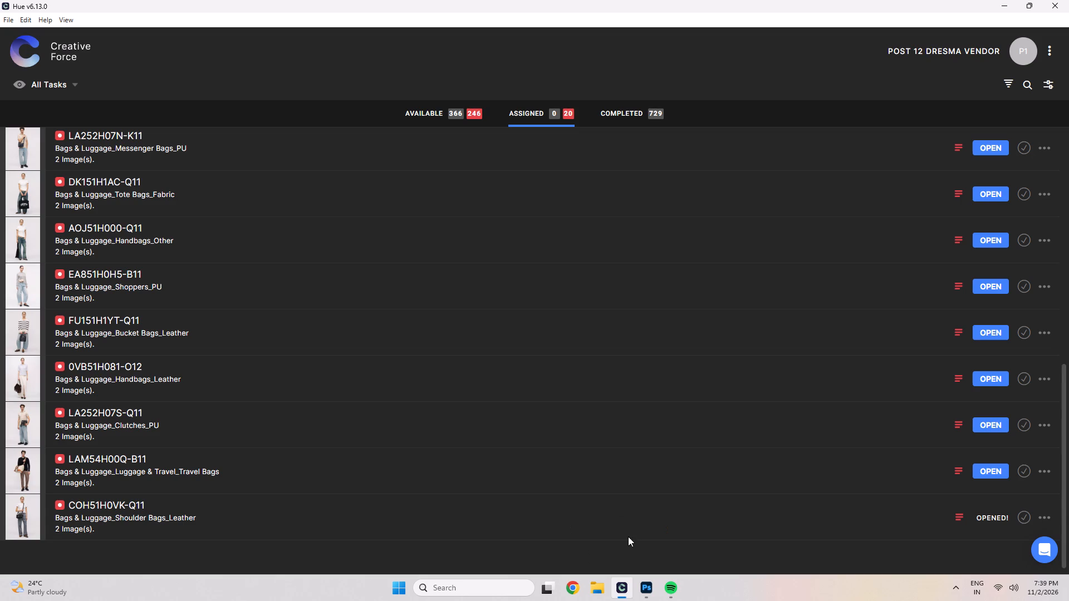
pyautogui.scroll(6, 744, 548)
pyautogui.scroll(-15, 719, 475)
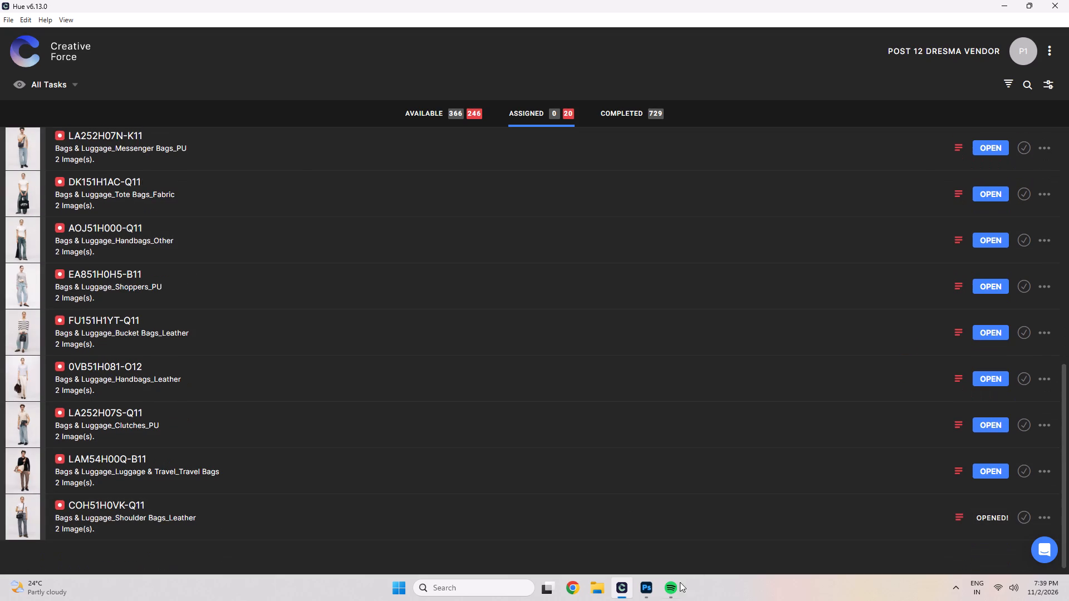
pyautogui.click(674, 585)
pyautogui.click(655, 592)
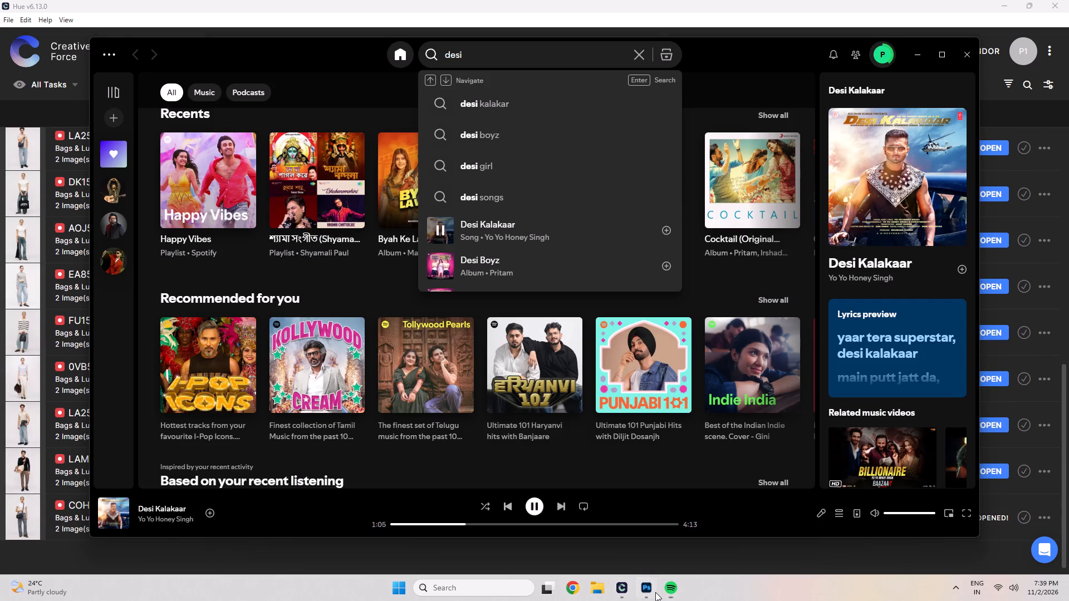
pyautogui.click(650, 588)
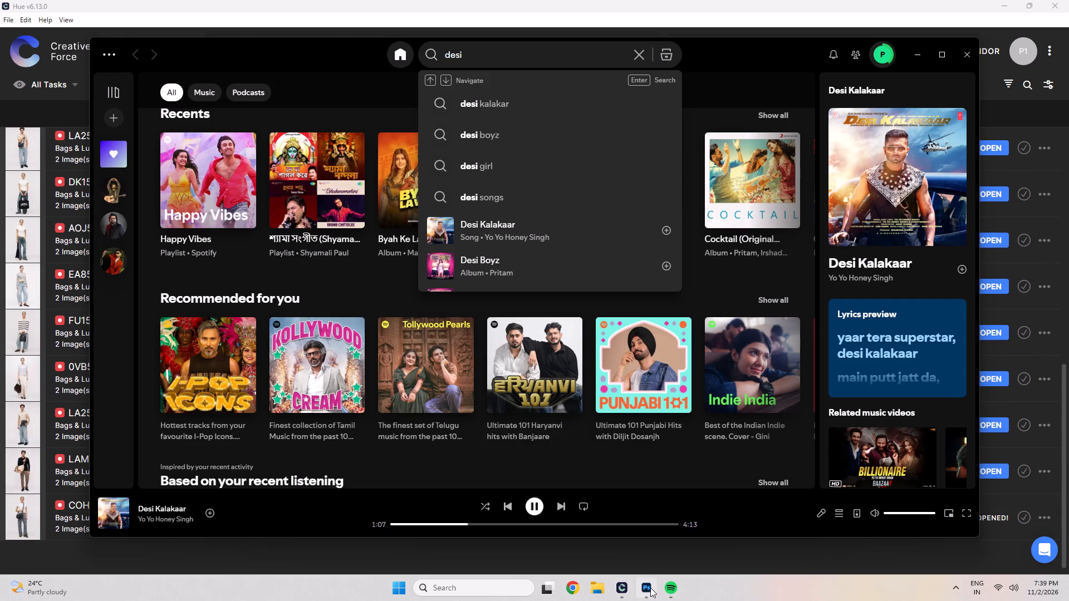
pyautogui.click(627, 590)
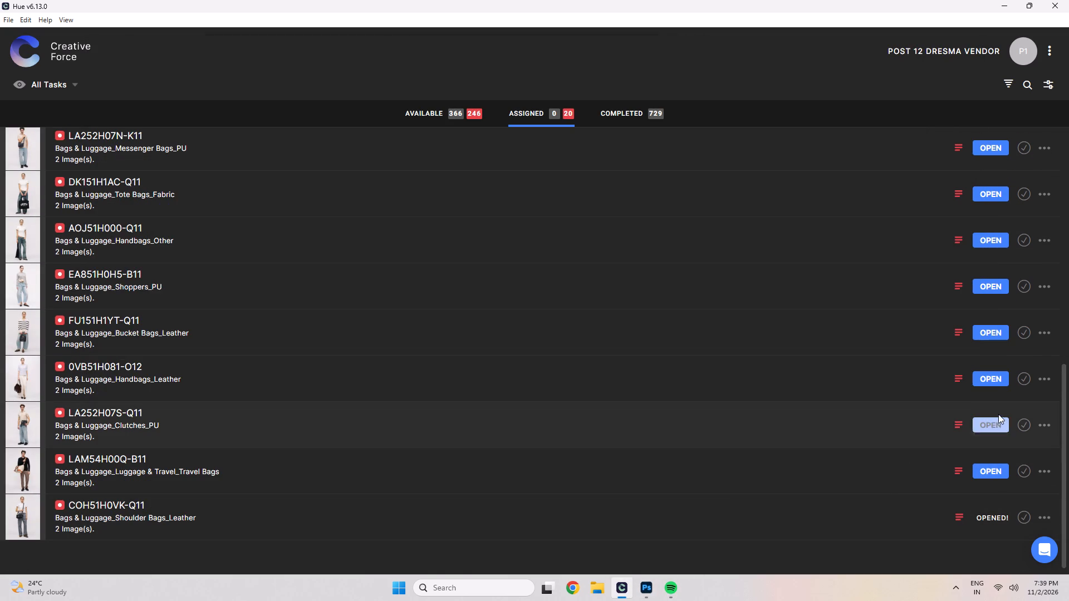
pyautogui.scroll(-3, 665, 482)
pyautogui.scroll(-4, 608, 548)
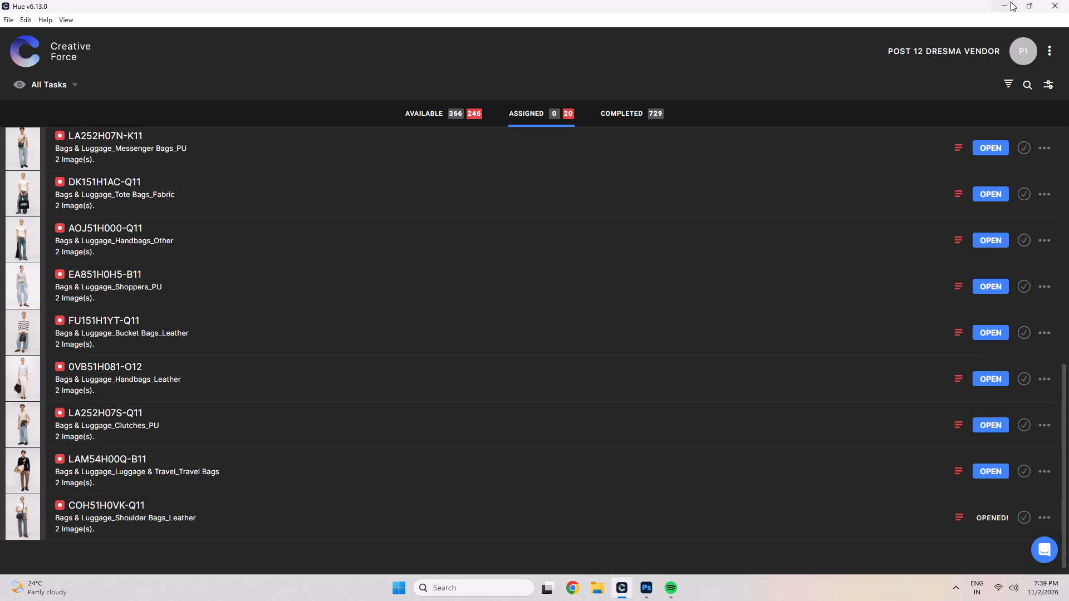
# Minimize the Hue and Spotify windows to uncover the open Photoshop document.
pyautogui.click(1005, 6)
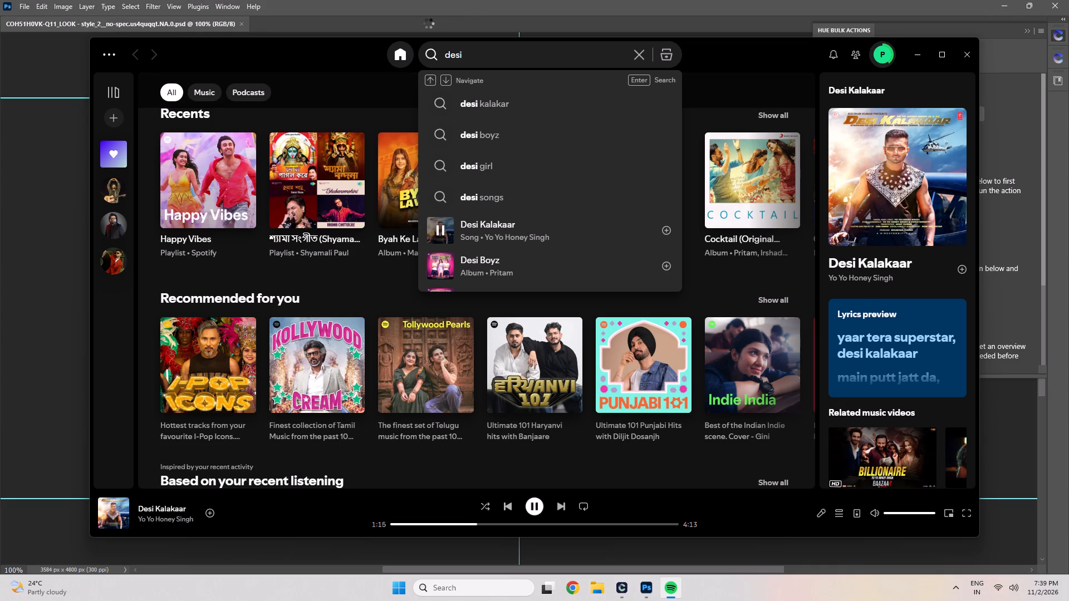
pyautogui.click(922, 53)
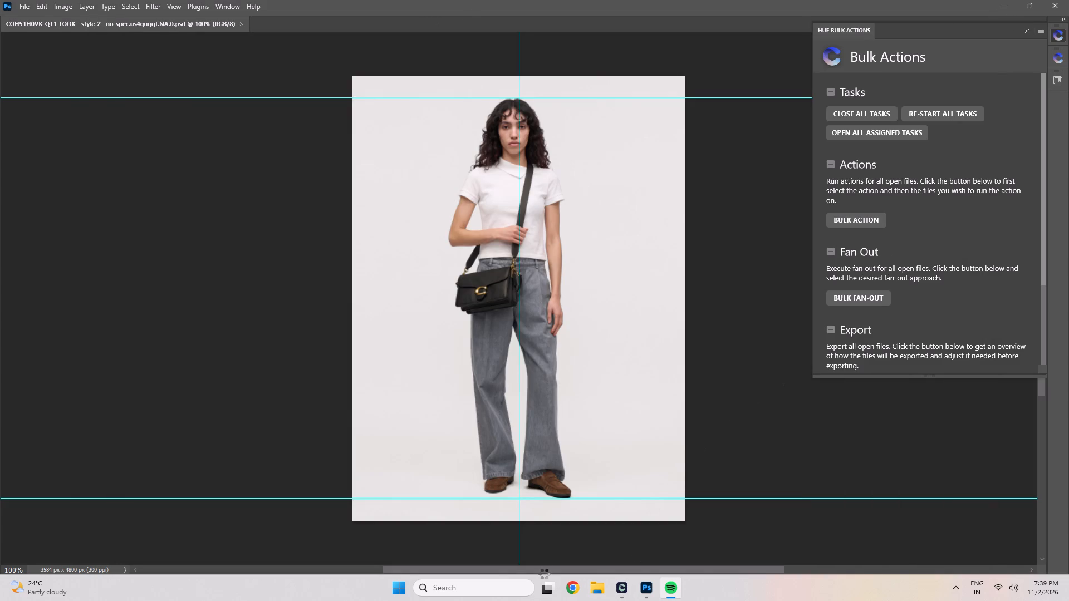
pyautogui.click(628, 592)
pyautogui.click(1003, 0)
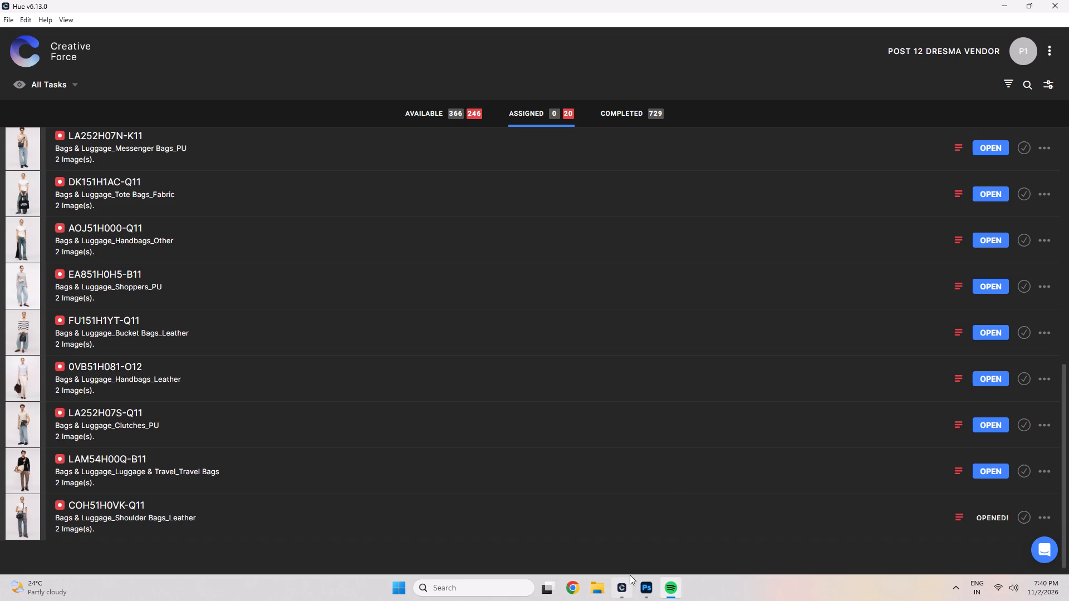
pyautogui.tripleClick(1006, 6)
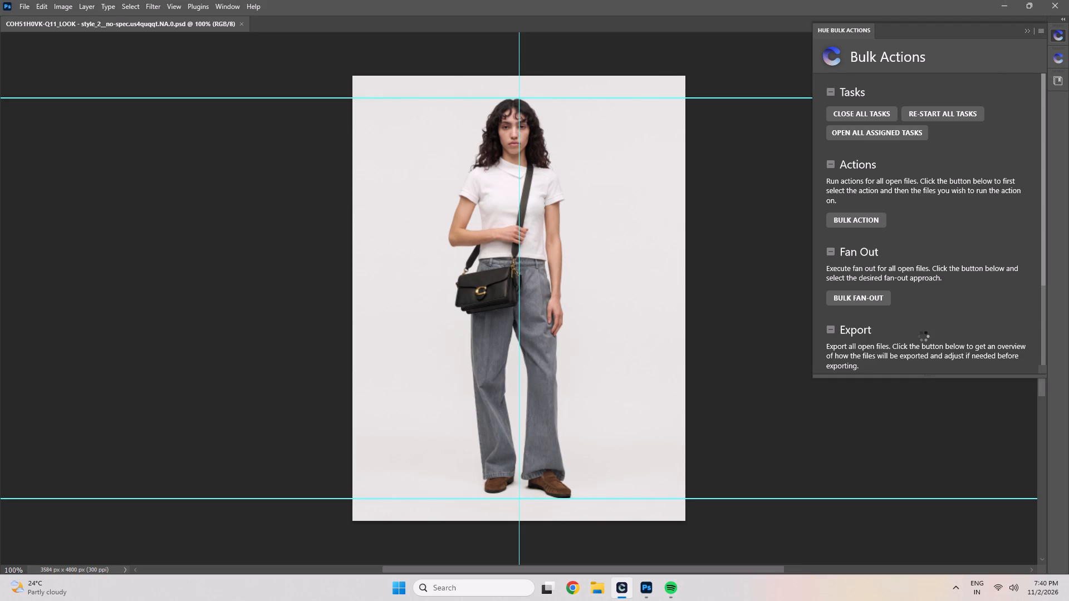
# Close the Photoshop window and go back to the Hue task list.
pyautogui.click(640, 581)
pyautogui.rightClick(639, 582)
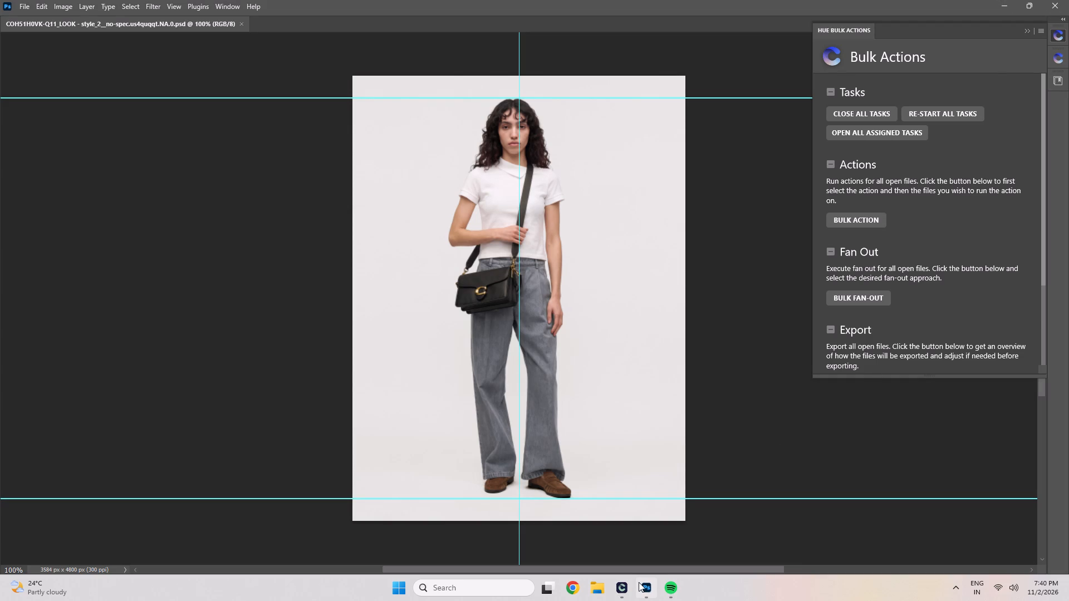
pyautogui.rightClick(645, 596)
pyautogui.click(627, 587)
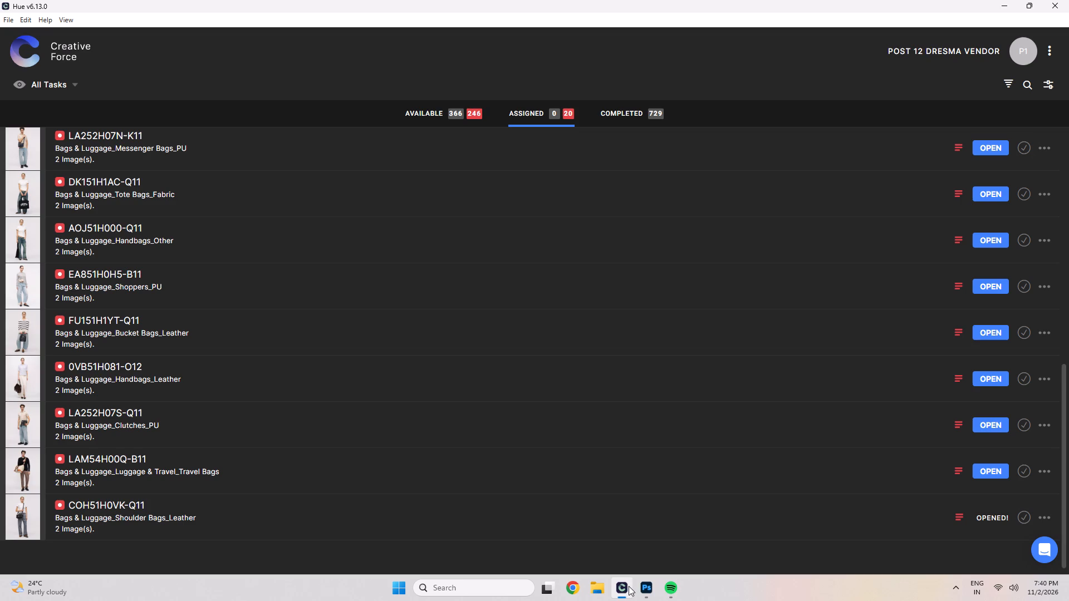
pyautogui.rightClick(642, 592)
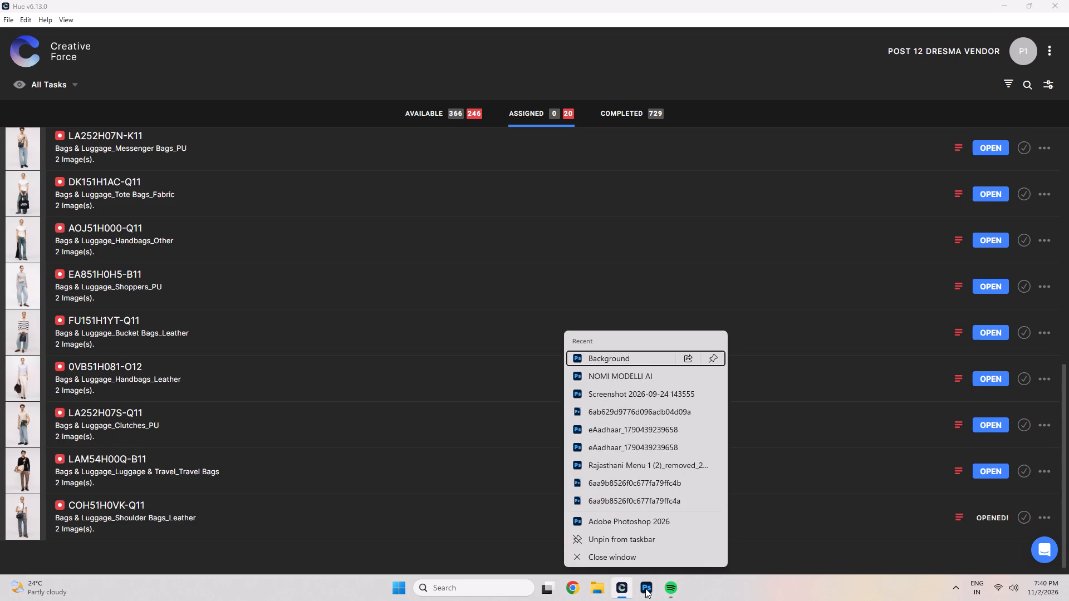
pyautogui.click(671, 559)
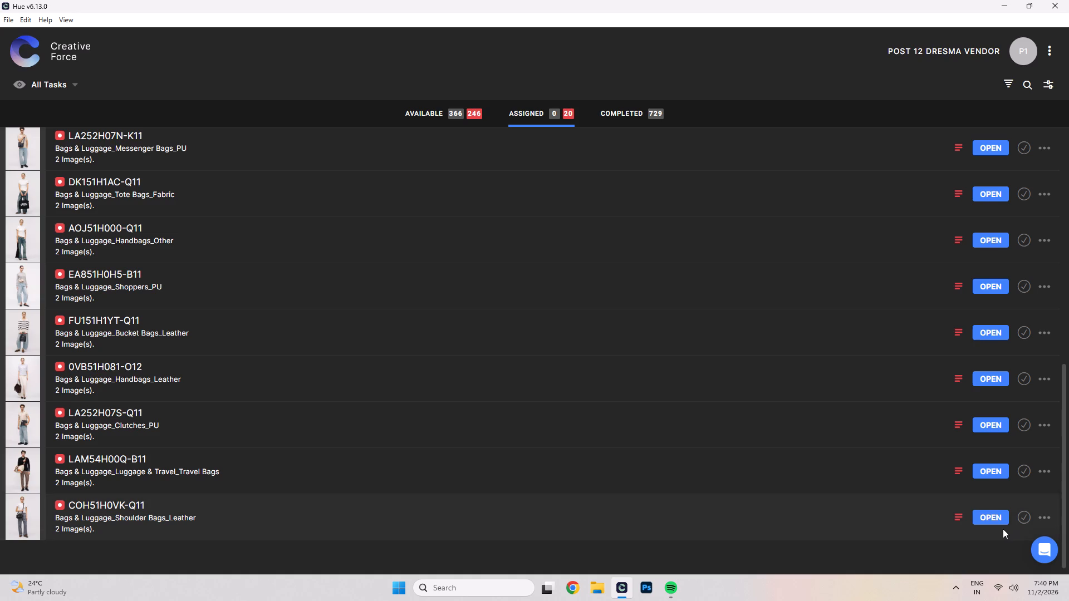
# Open the assigned task COH51H0VK-Q11 from Hue in Photoshop again.
pyautogui.click(995, 524)
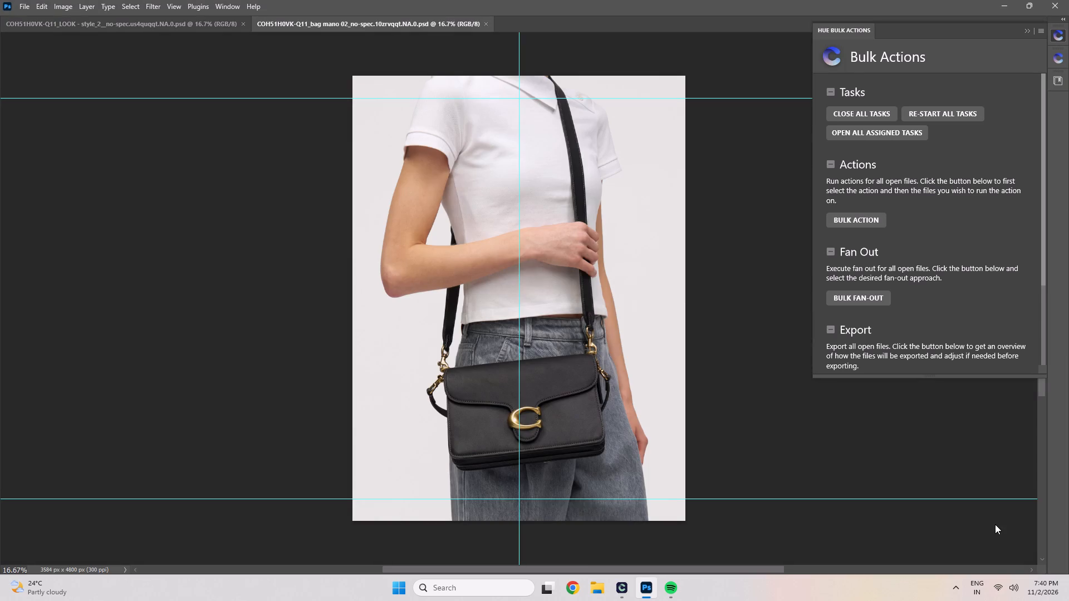
# Show the HUE Tasks plugin panel and float it over the empty canvas area to the left of the image.
pyautogui.click(197, 6)
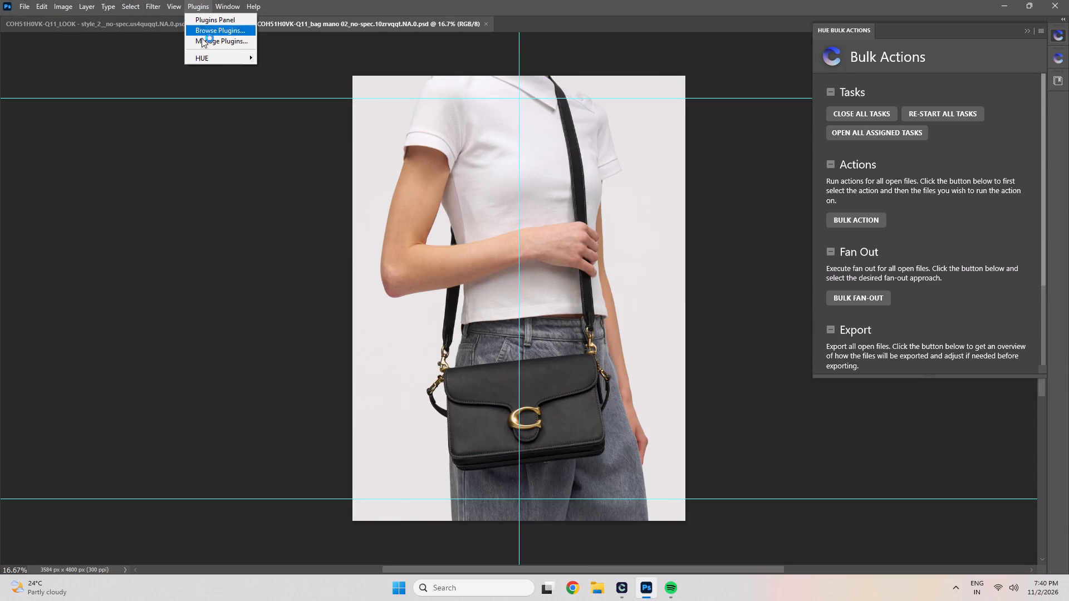
pyautogui.click(204, 53)
pyautogui.click(266, 66)
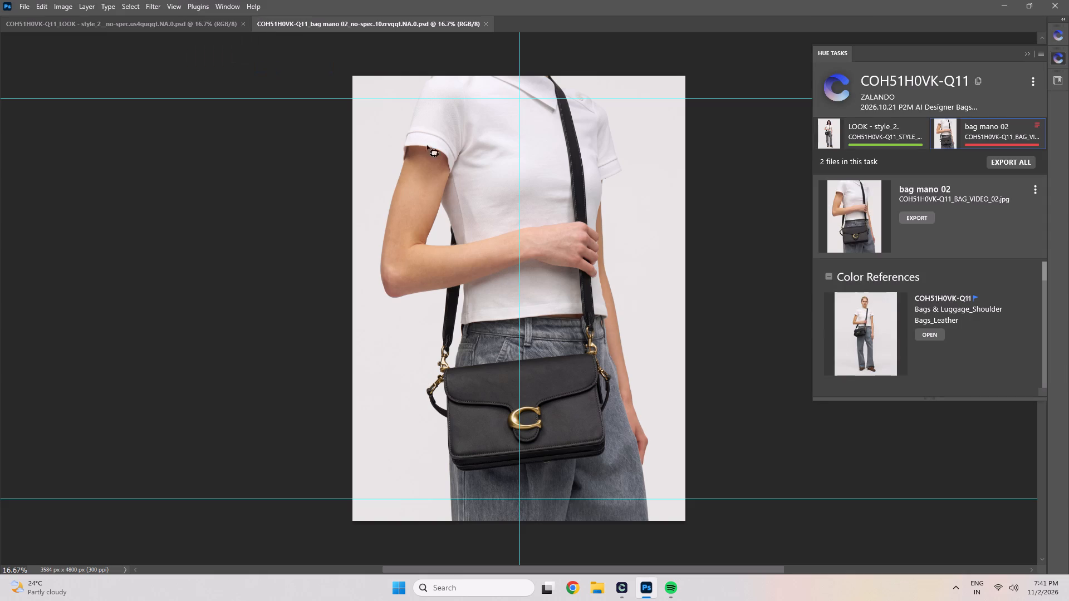
pyautogui.moveTo(949, 52); pyautogui.dragTo(430, 102)
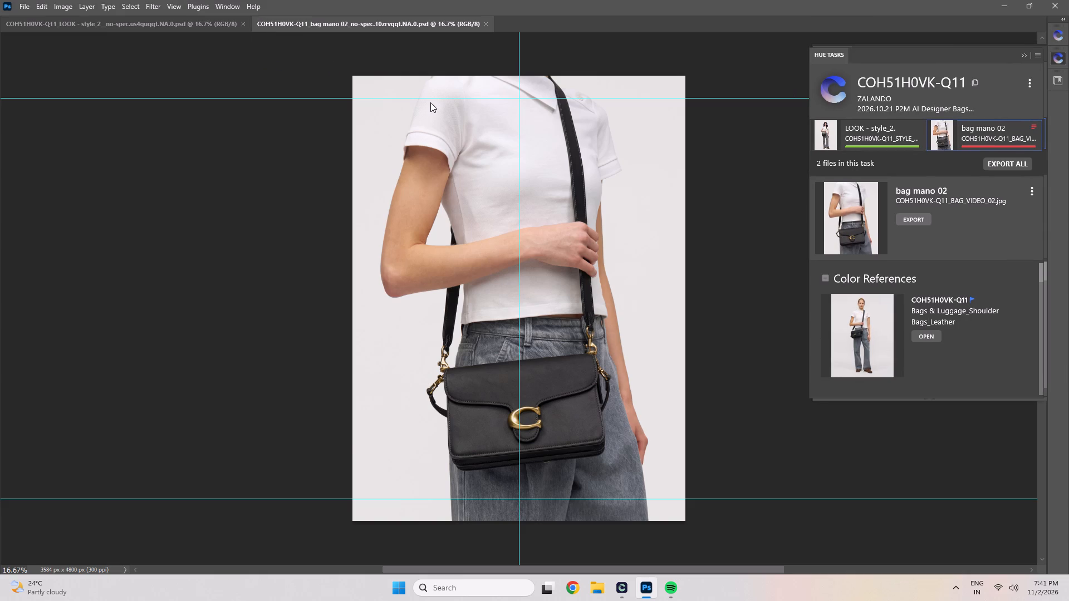
pyautogui.moveTo(430, 102); pyautogui.dragTo(146, 52)
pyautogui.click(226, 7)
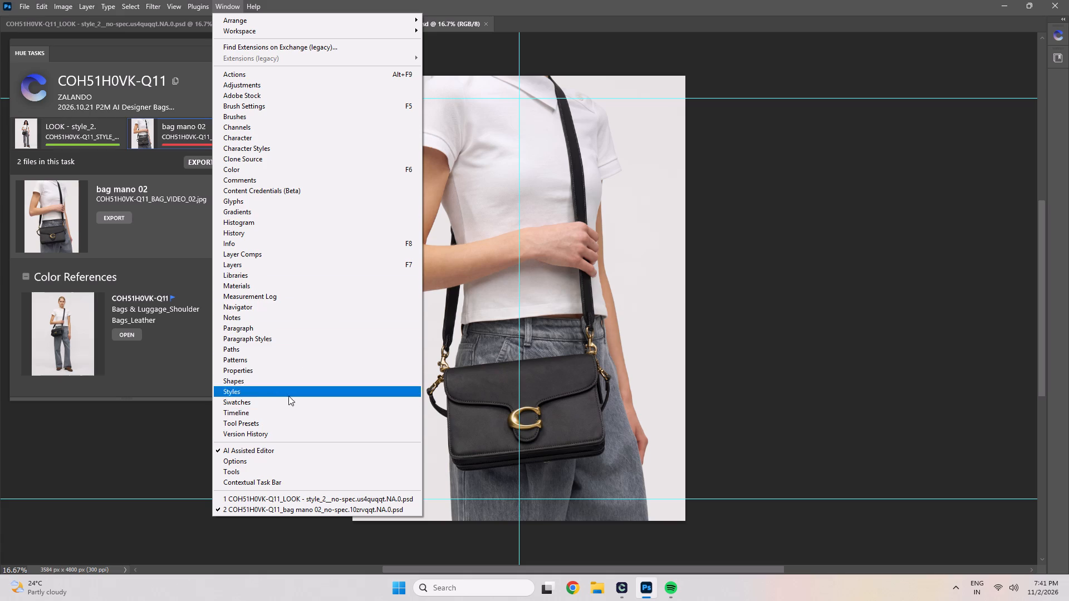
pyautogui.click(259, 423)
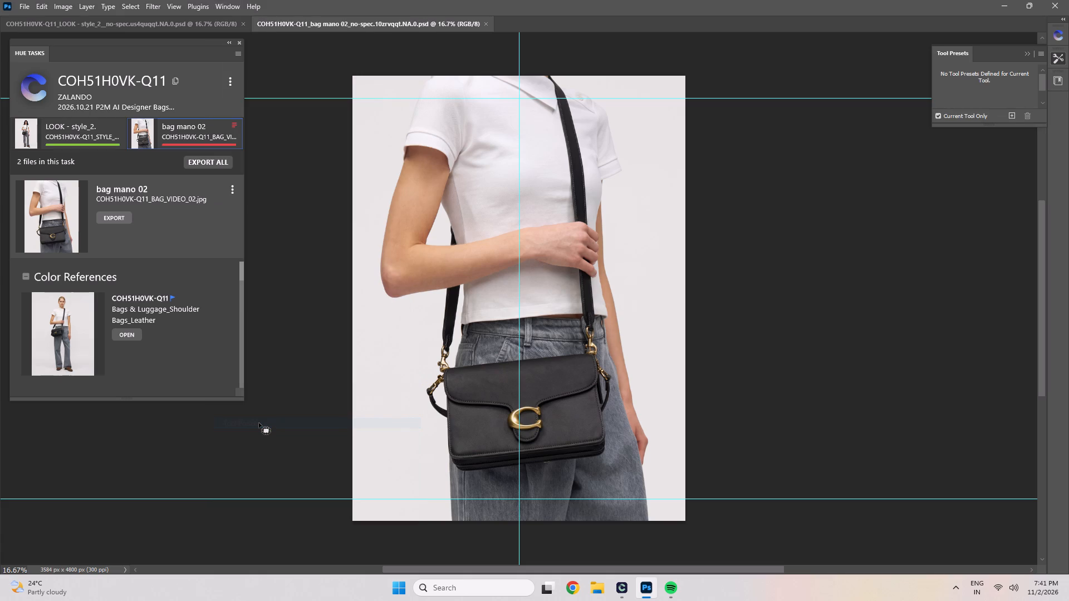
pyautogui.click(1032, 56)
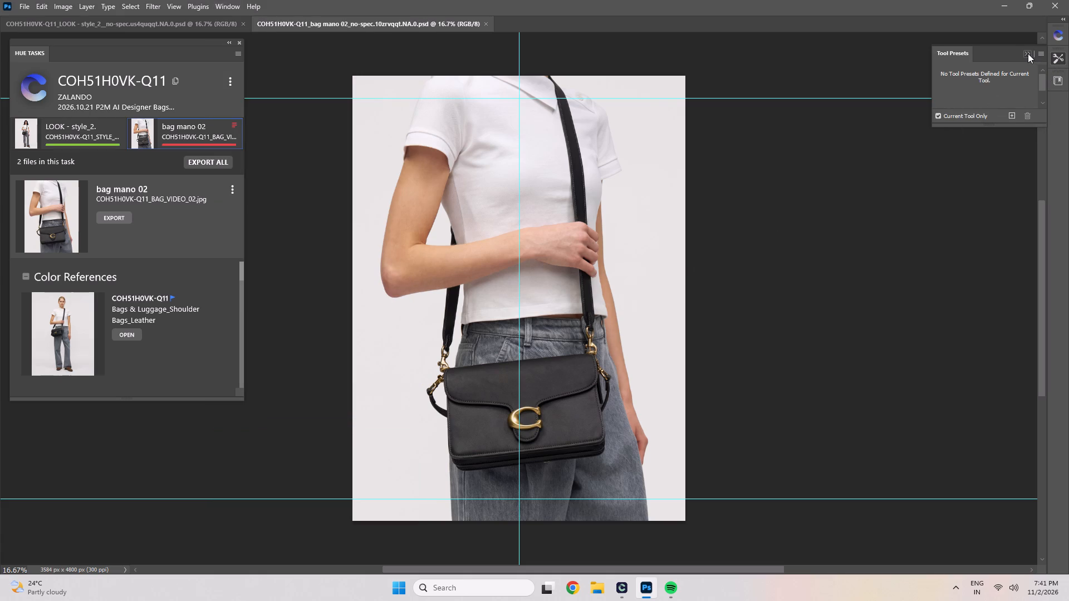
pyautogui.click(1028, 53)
# Display Photoshop's Tools in the workspace.
pyautogui.click(224, 0)
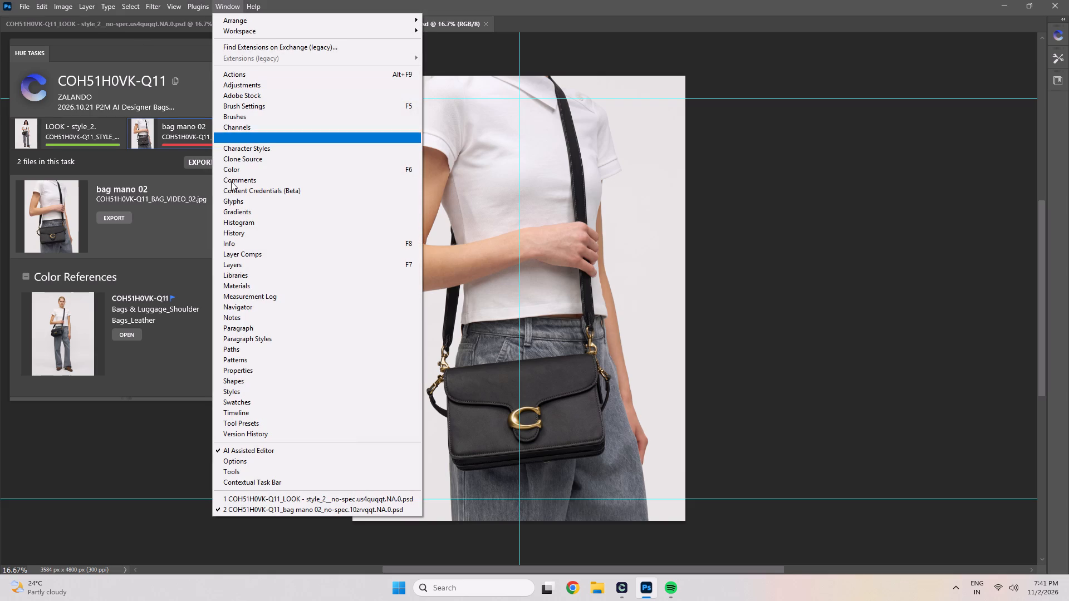
pyautogui.click(268, 471)
# Display the Layers panel and float it over the empty canvas area to the right of the image.
pyautogui.click(232, 1)
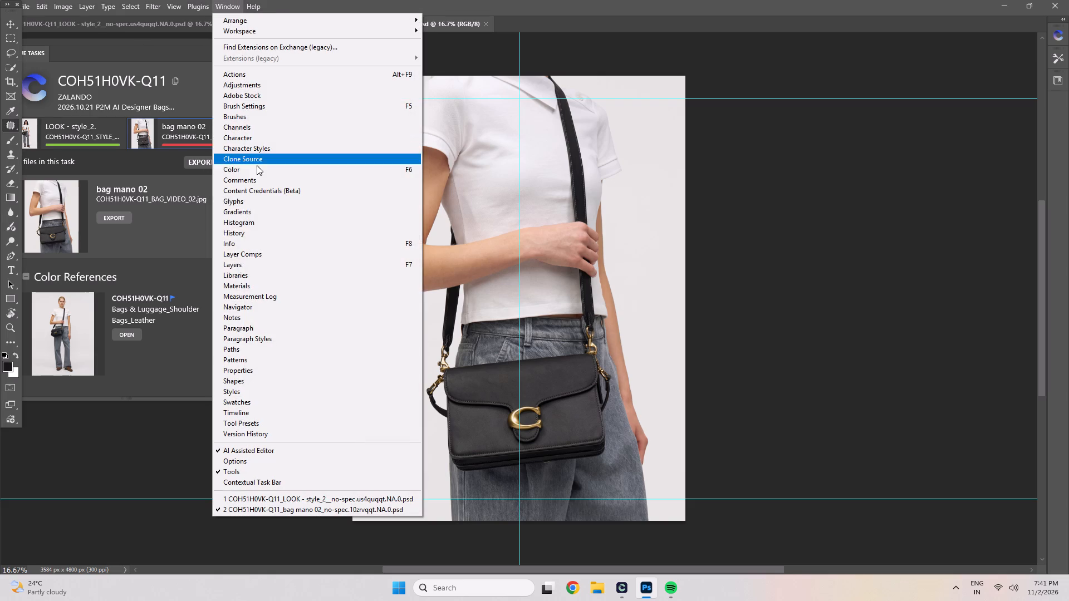
pyautogui.click(253, 263)
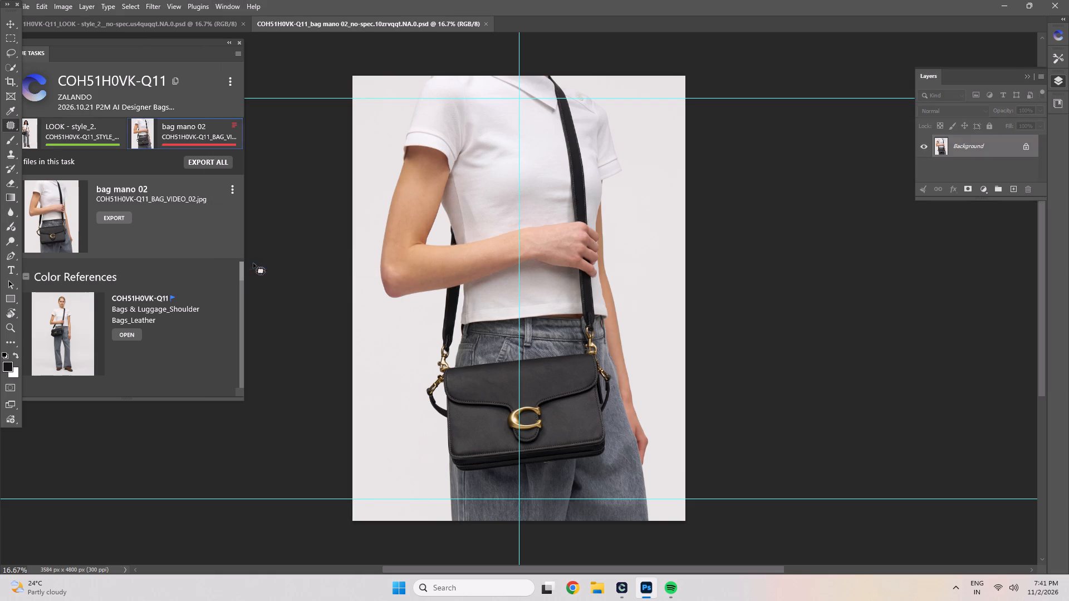
pyautogui.moveTo(972, 76); pyautogui.dragTo(811, 50)
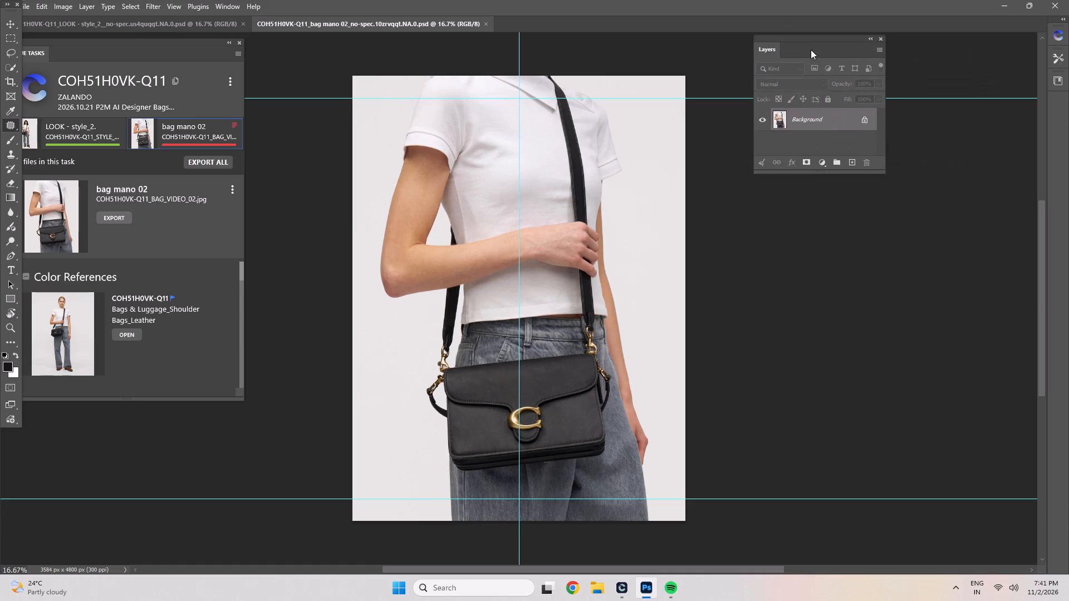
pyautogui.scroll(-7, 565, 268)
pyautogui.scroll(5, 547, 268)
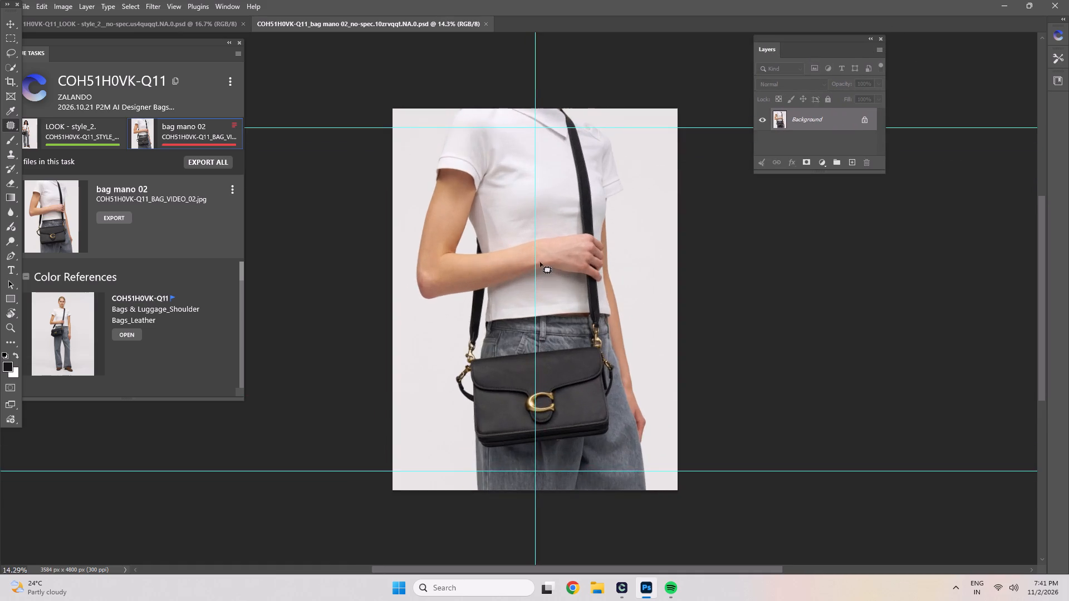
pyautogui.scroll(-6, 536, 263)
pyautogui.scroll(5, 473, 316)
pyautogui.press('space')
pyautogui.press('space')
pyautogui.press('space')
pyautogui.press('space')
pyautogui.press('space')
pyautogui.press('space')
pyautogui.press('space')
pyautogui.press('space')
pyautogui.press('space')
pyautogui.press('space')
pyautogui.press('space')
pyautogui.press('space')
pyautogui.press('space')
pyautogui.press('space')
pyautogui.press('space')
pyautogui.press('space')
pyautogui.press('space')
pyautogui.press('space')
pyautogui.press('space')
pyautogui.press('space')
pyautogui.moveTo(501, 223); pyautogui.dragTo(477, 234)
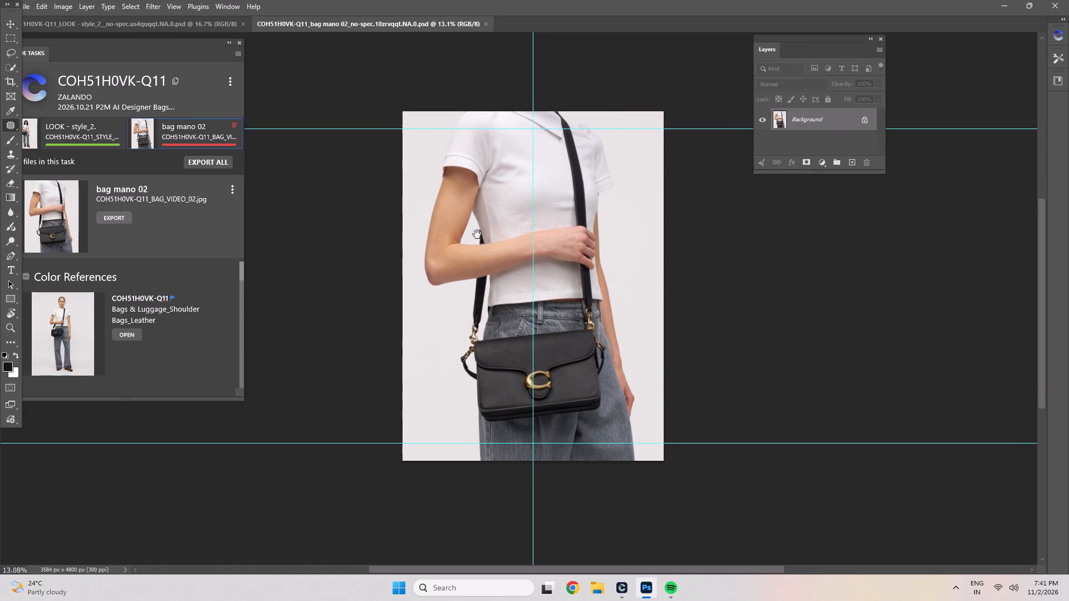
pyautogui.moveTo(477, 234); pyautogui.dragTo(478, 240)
# Move the HUE Tasks panel clear of the Tools and lengthen it to show bag mano 02's rejection note.
pyautogui.moveTo(109, 49); pyautogui.dragTo(158, 46)
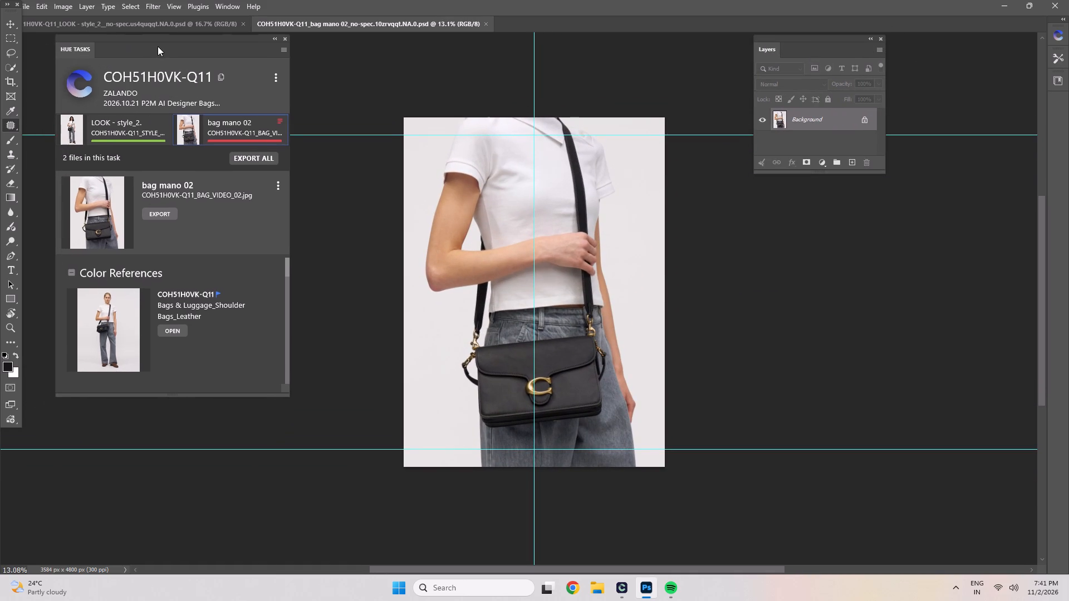
pyautogui.moveTo(158, 46); pyautogui.dragTo(149, 50)
pyautogui.moveTo(156, 400); pyautogui.dragTo(156, 550)
pyautogui.moveTo(277, 322); pyautogui.dragTo(291, 534)
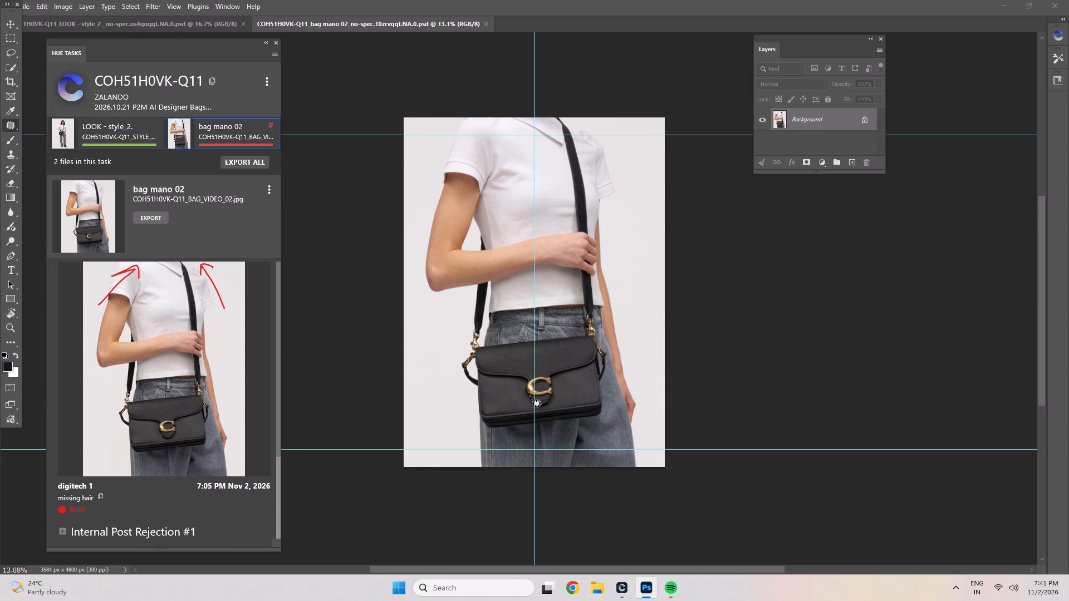
# Crop the bag mano 02 image proportionally, trimming a narrow strip off its upper edge with the guides hidden while adjusting.
pyautogui.scroll(-3, 529, 396)
pyautogui.press('c')
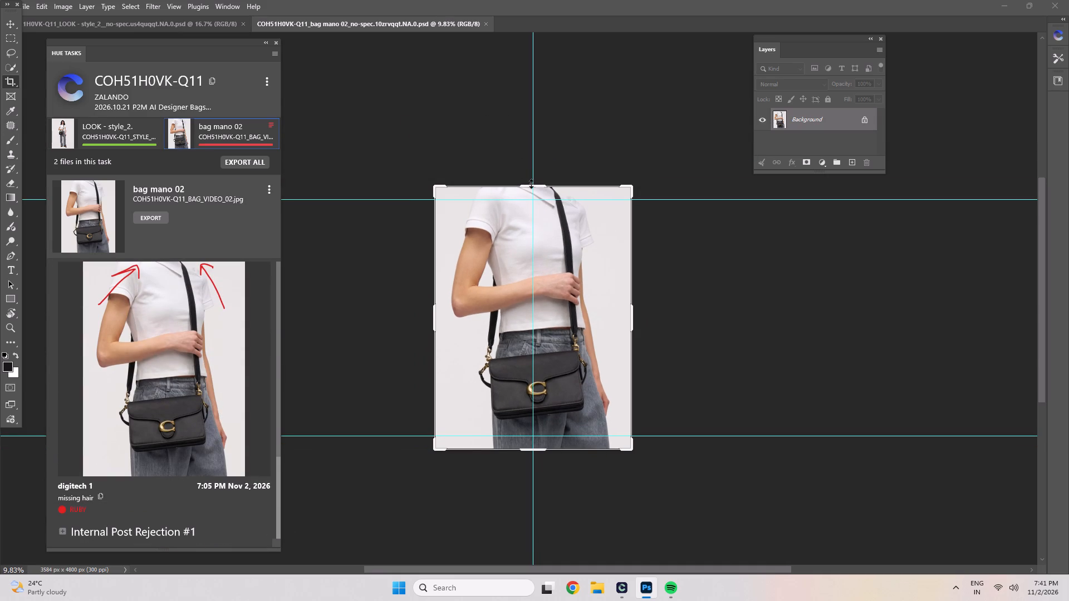
pyautogui.click(531, 184)
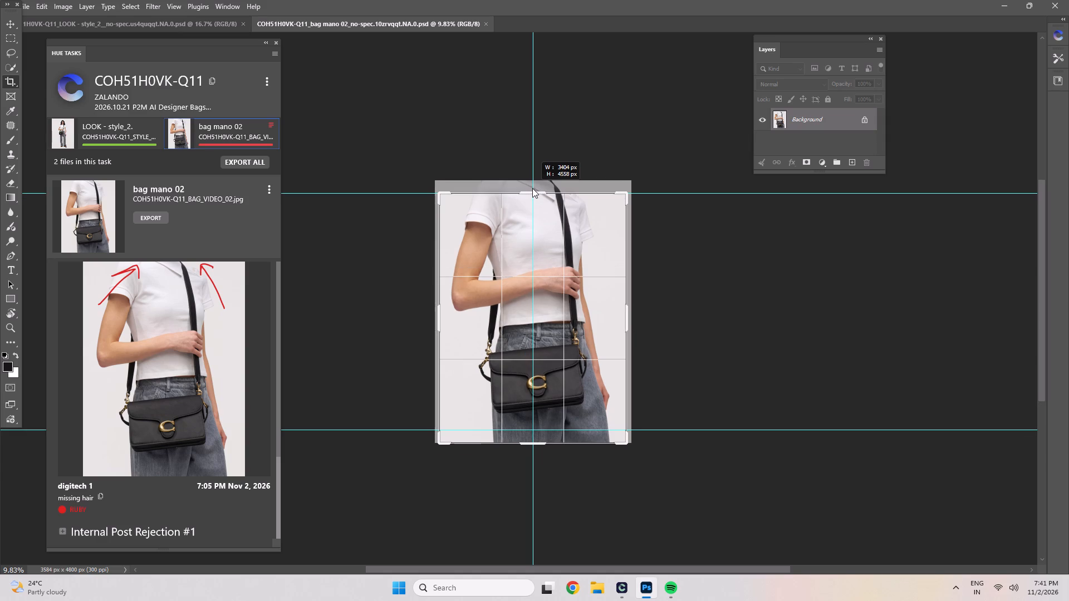
pyautogui.click(532, 184)
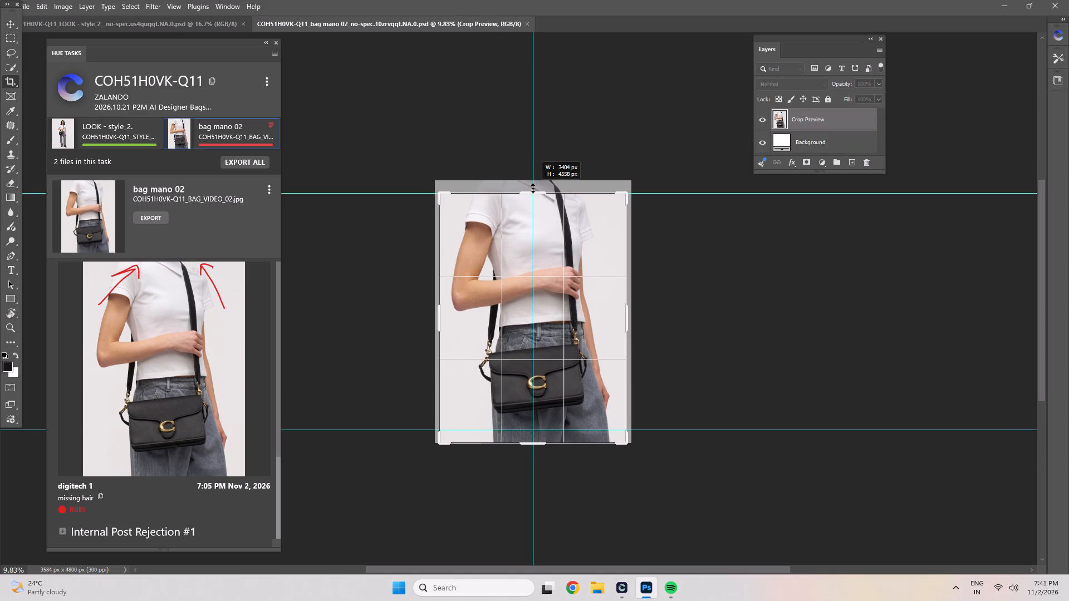
pyautogui.hotkey('ctrl', 'h')
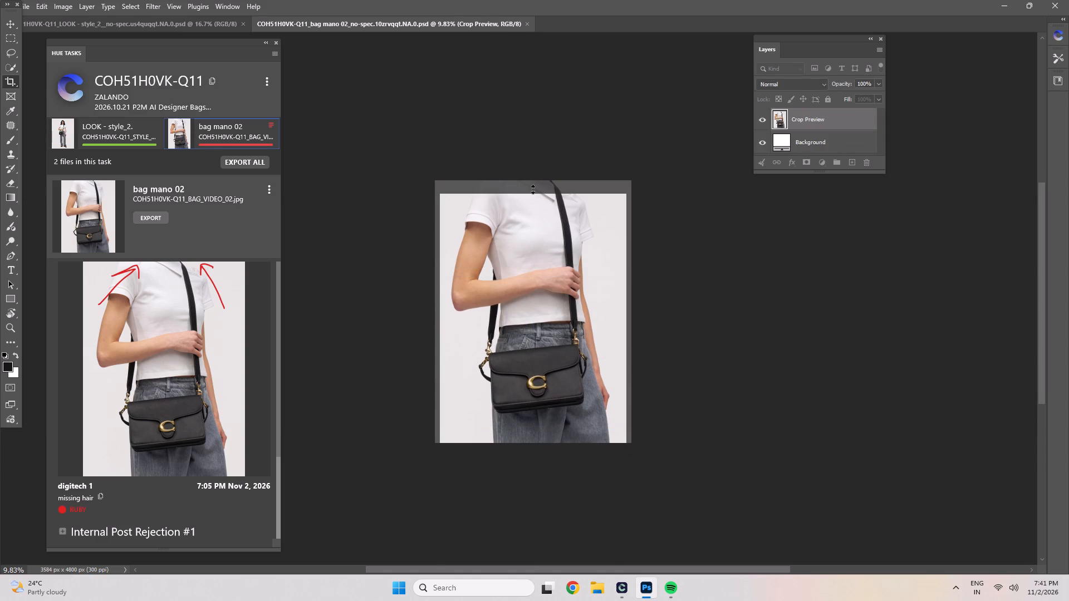
pyautogui.press('c')
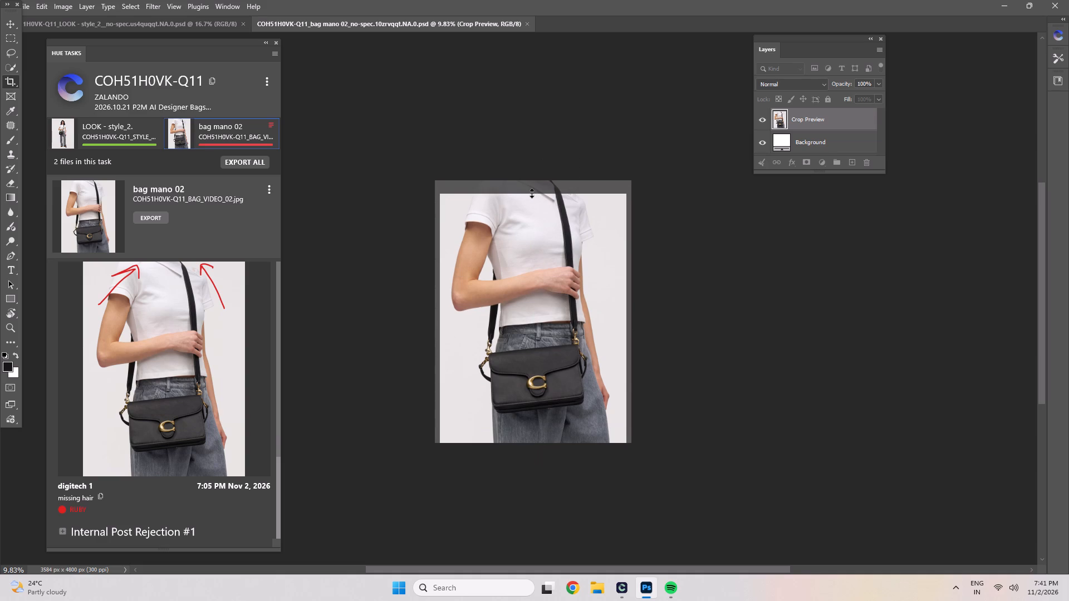
pyautogui.click(532, 193)
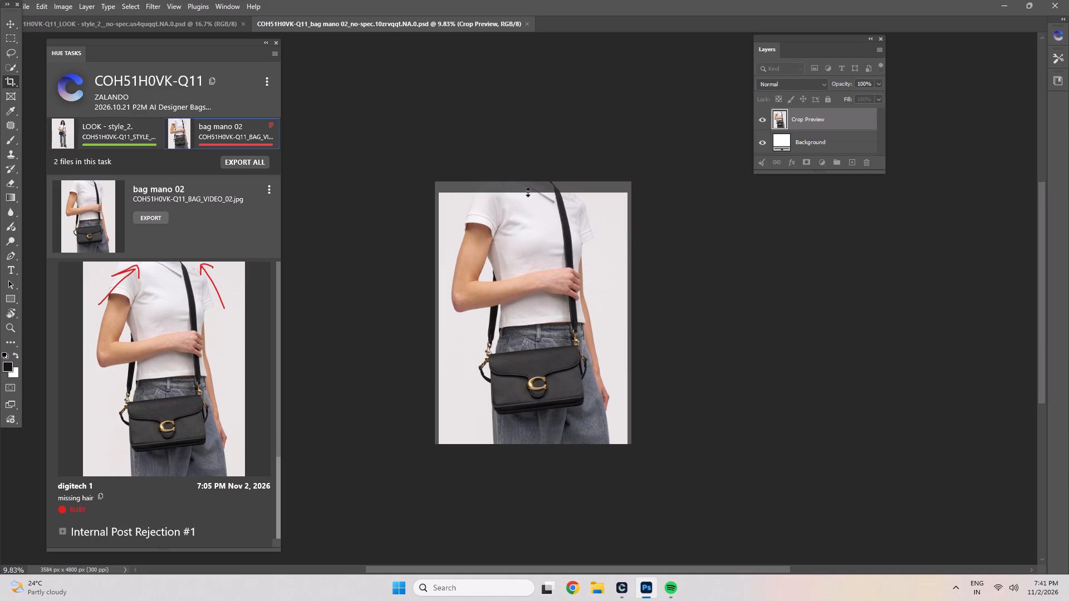
pyautogui.hotkey('ctrl', 'h')
pyautogui.press('Return')
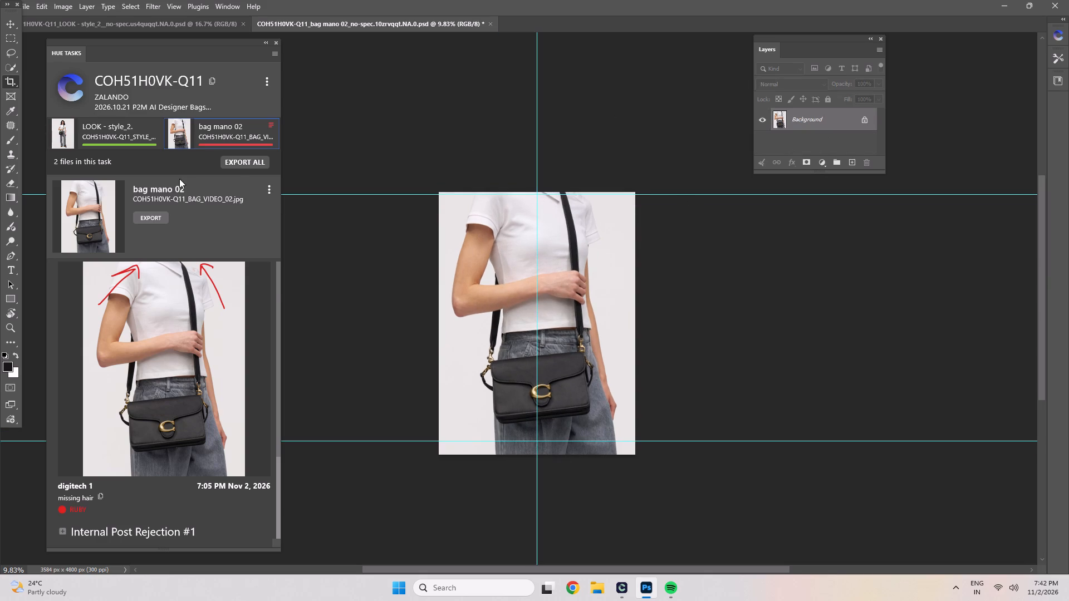
# Export all files of task COH51H0VK-Q11 and upload them from HUE Tasks.
pyautogui.click(238, 163)
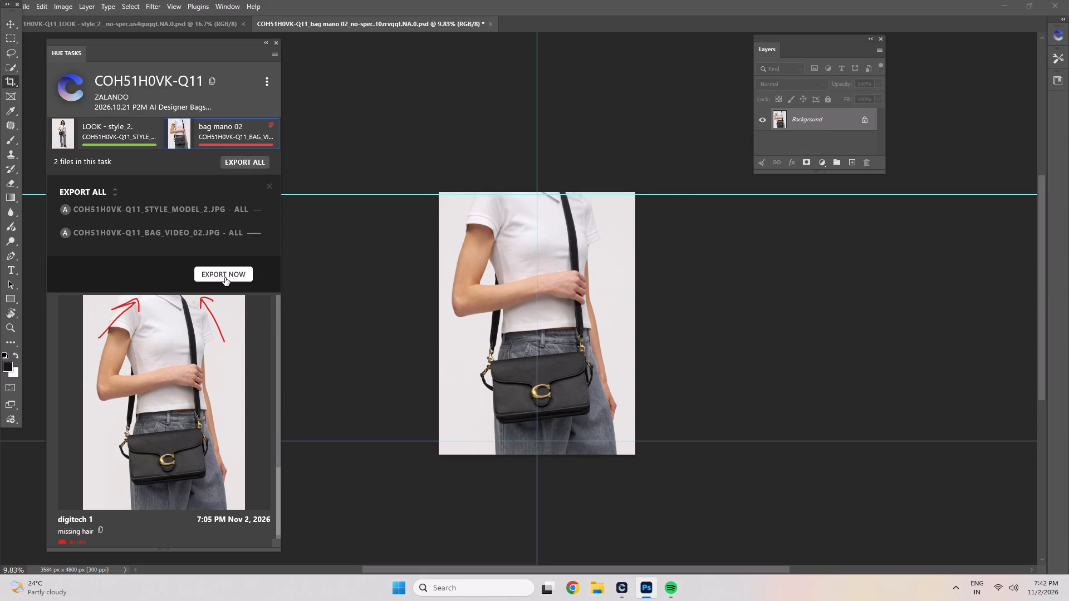
pyautogui.click(225, 278)
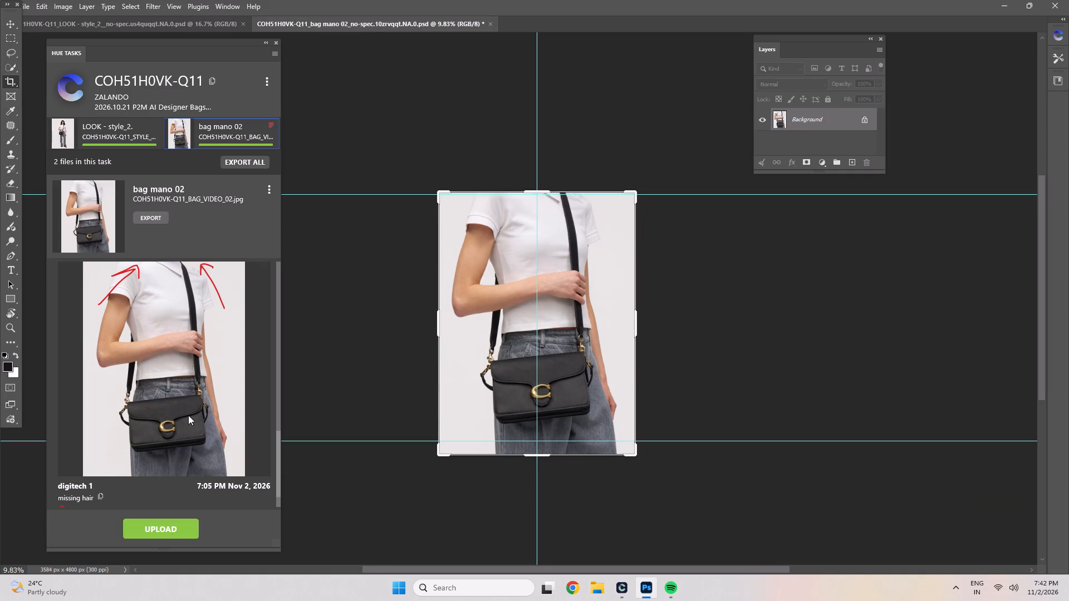
pyautogui.click(171, 525)
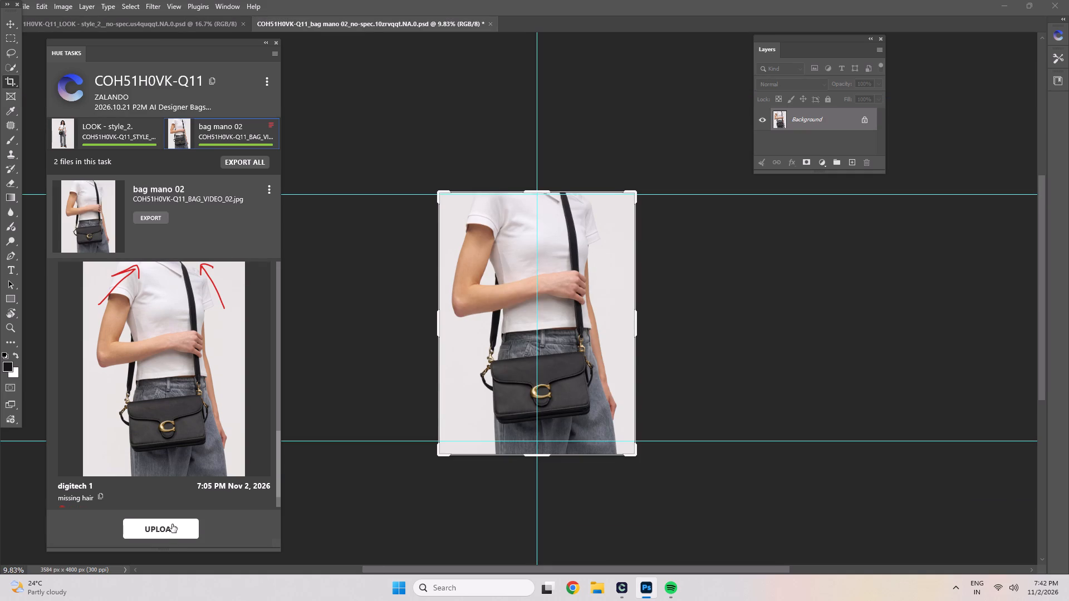
pyautogui.click(175, 528)
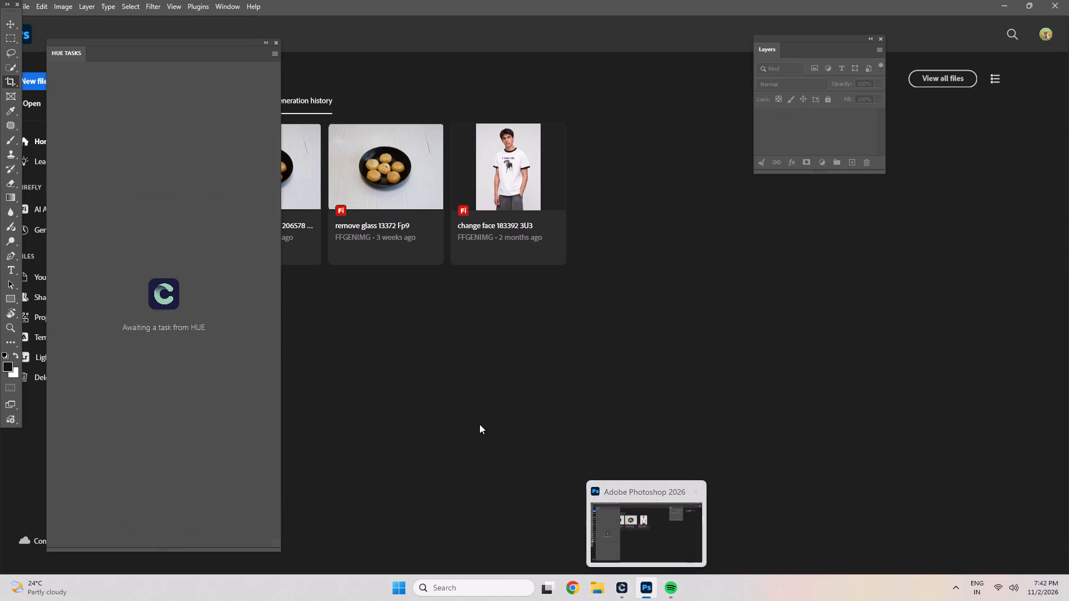
# Reposition the floating HUE Tasks panel slightly higher and closer to the Tools.
pyautogui.moveTo(209, 55); pyautogui.dragTo(195, 26)
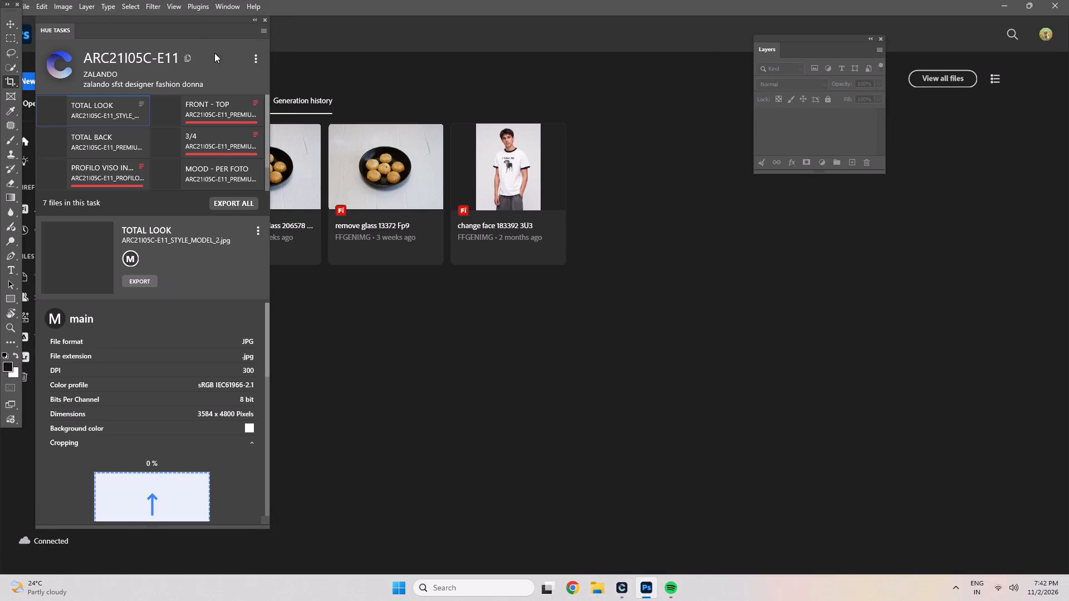
# Close Photoshop and return to the Hue task list.
pyautogui.click(1047, 0)
pyautogui.click(628, 590)
pyautogui.click(644, 585)
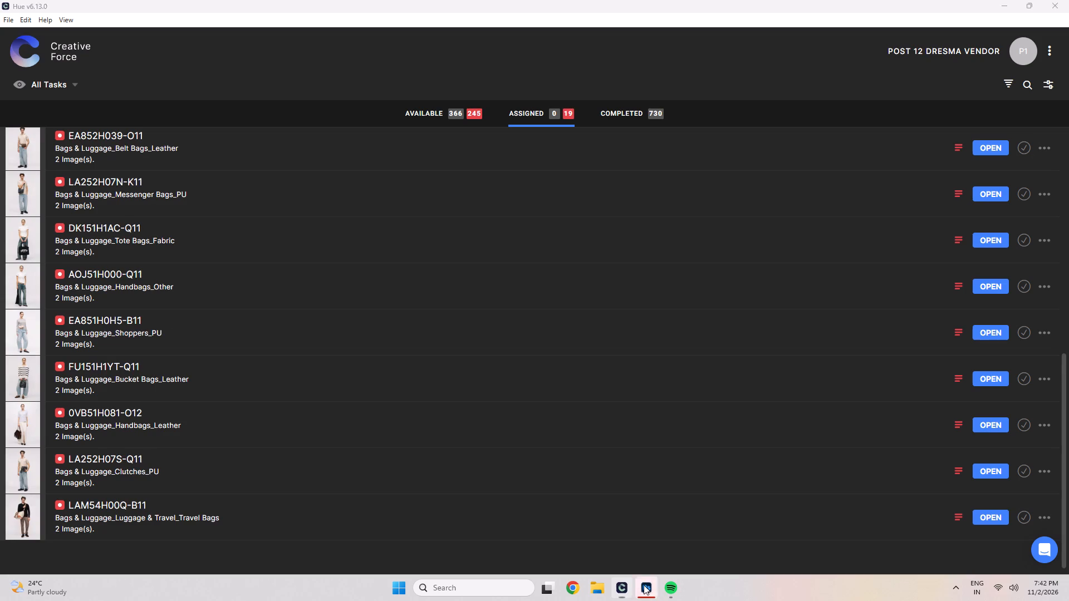
pyautogui.click(651, 150)
pyautogui.click(1050, 0)
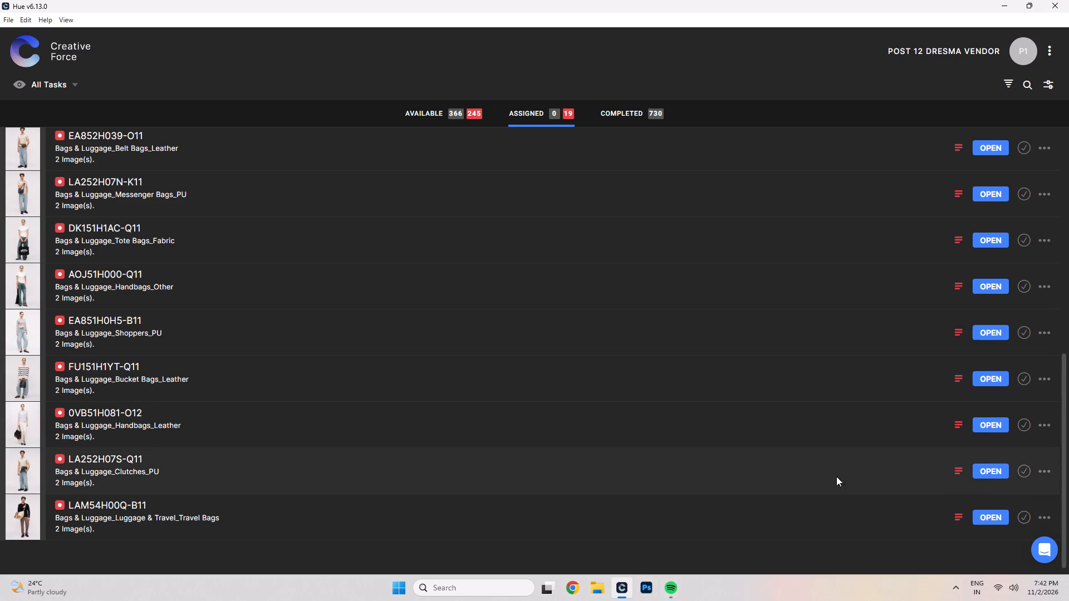
# Open the assigned travel bag task LAM54H00Q-B11 from the Hue task list in Photoshop.
pyautogui.scroll(6, 261, 368)
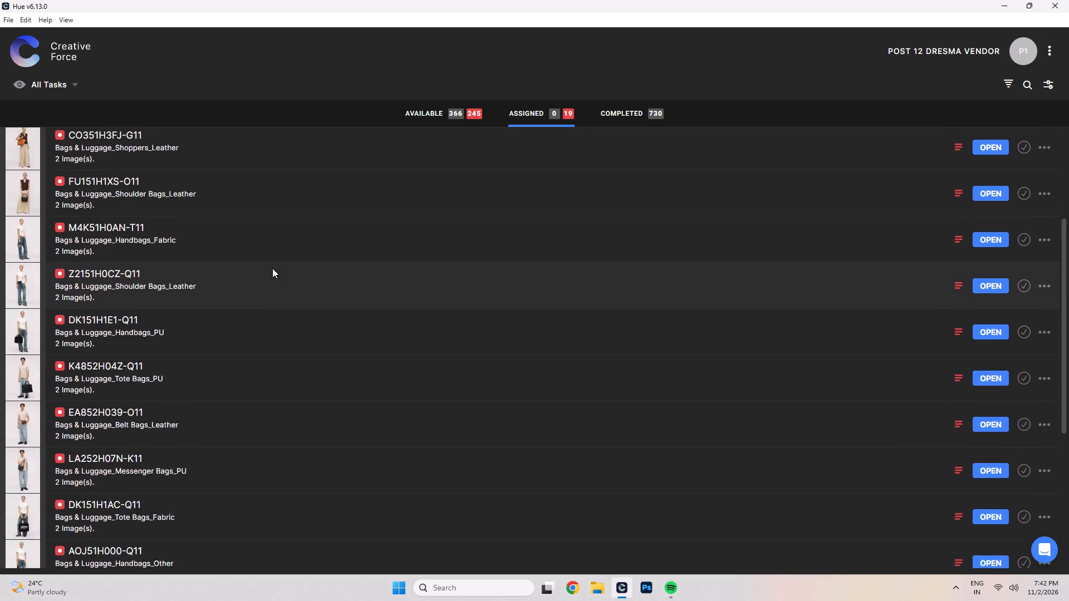
pyautogui.scroll(-10, 272, 268)
pyautogui.scroll(16, 263, 378)
pyautogui.scroll(-17, 263, 375)
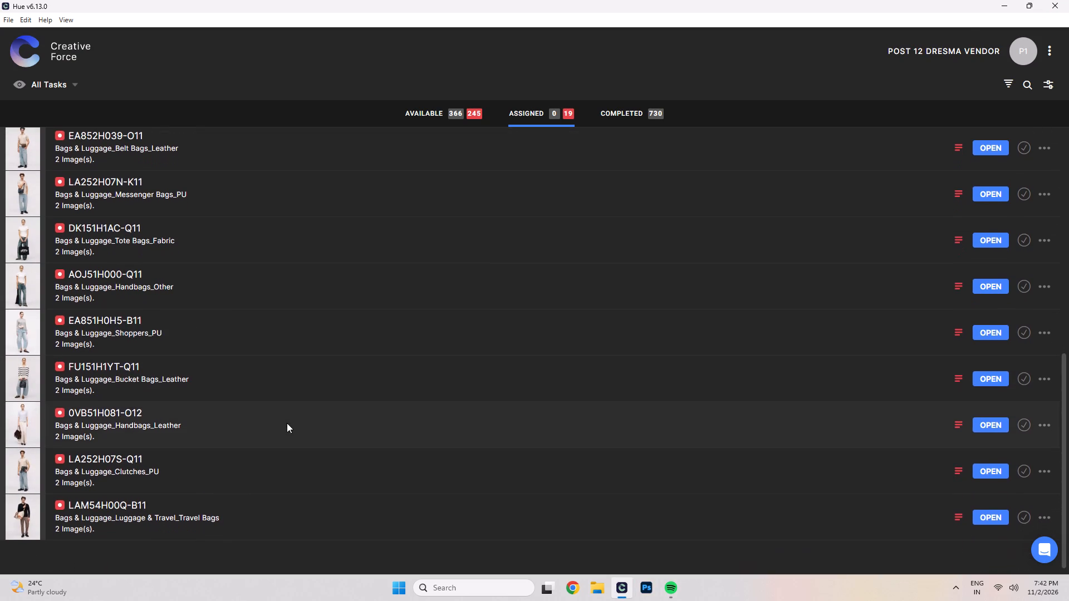
pyautogui.click(997, 518)
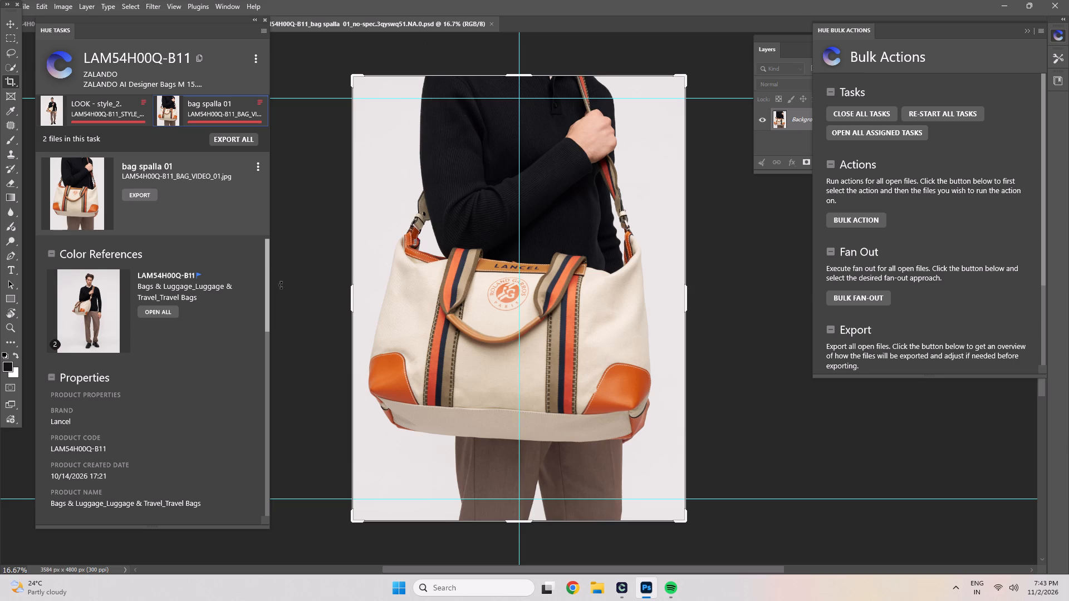
# Examine the Internal Post Rejection note for bag spalla 01 and the marked hand area in the image.
pyautogui.moveTo(266, 288); pyautogui.dragTo(259, 512)
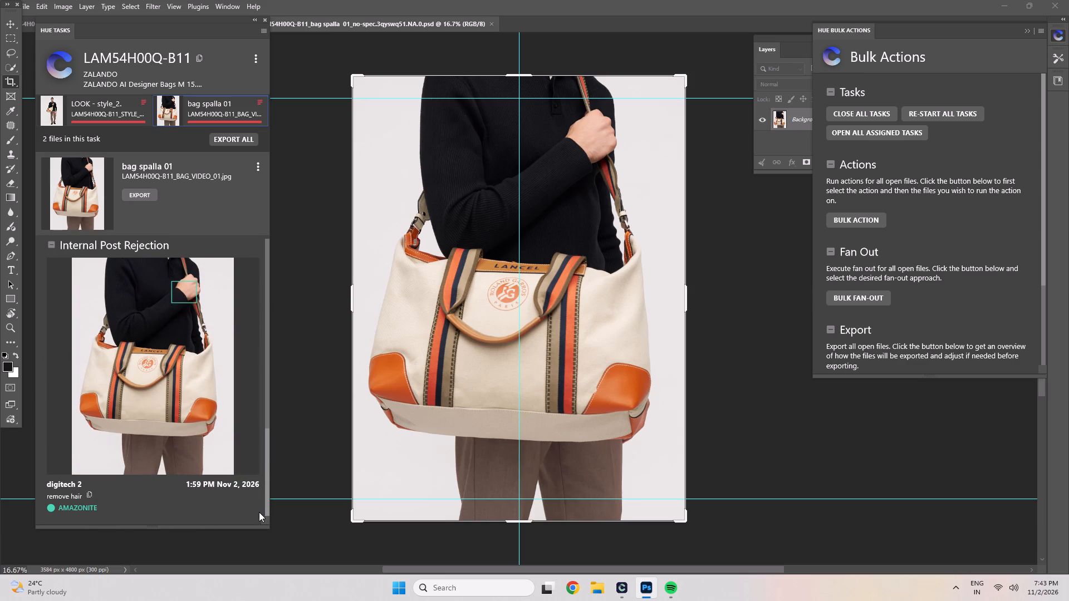
pyautogui.moveTo(259, 512); pyautogui.dragTo(259, 513)
pyautogui.click(259, 513)
pyautogui.scroll(6, 602, 110)
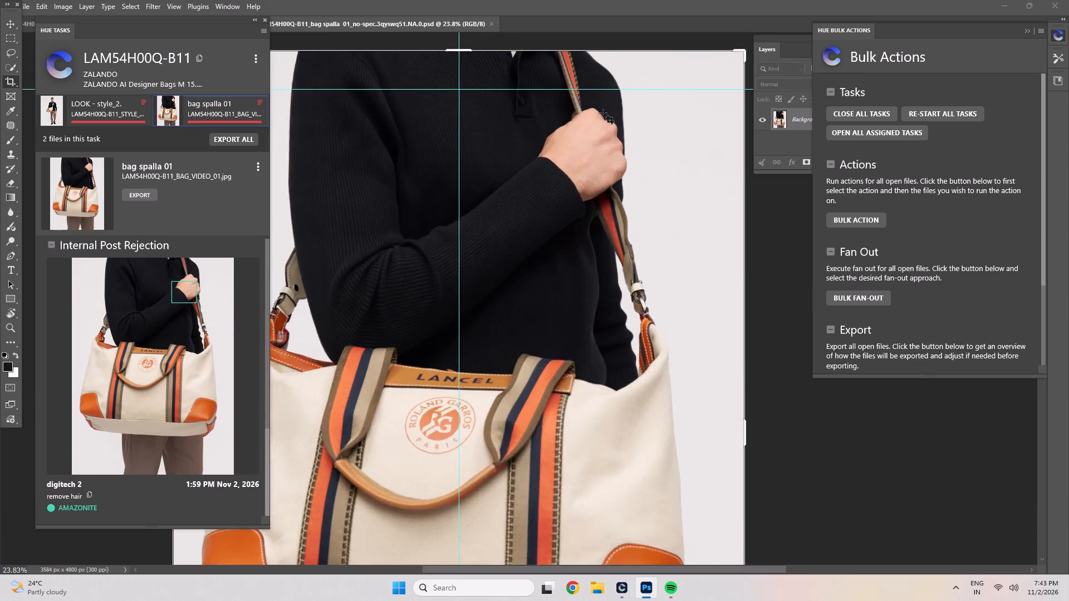
pyautogui.scroll(11, 603, 113)
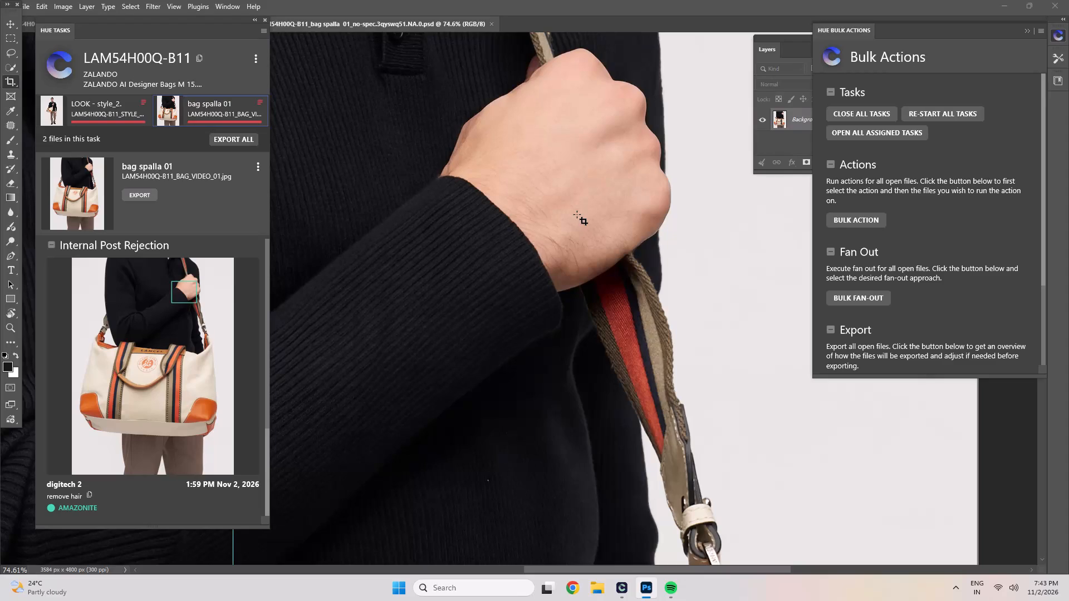
# Switch to Spotify and skip through the tracks to play Tum Hi Ho Bandhu.
pyautogui.click(674, 581)
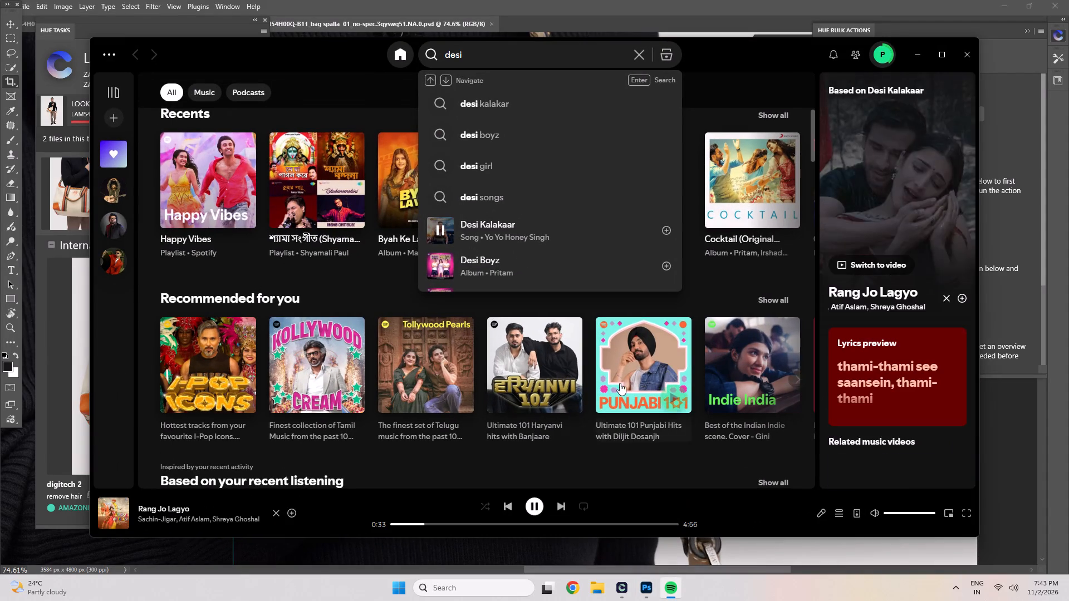
pyautogui.click(559, 505)
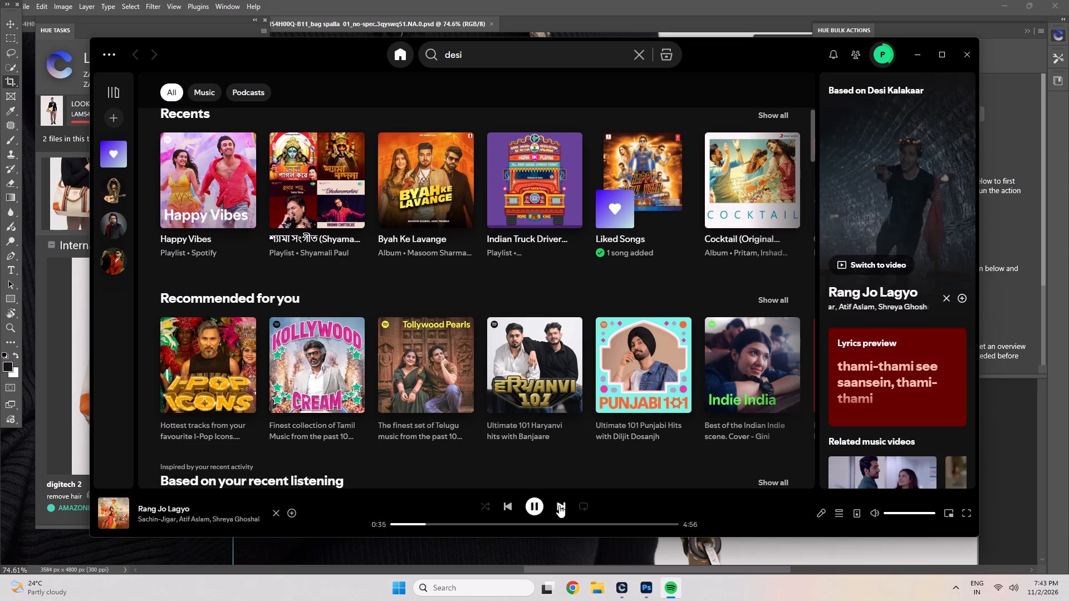
pyautogui.click(559, 505)
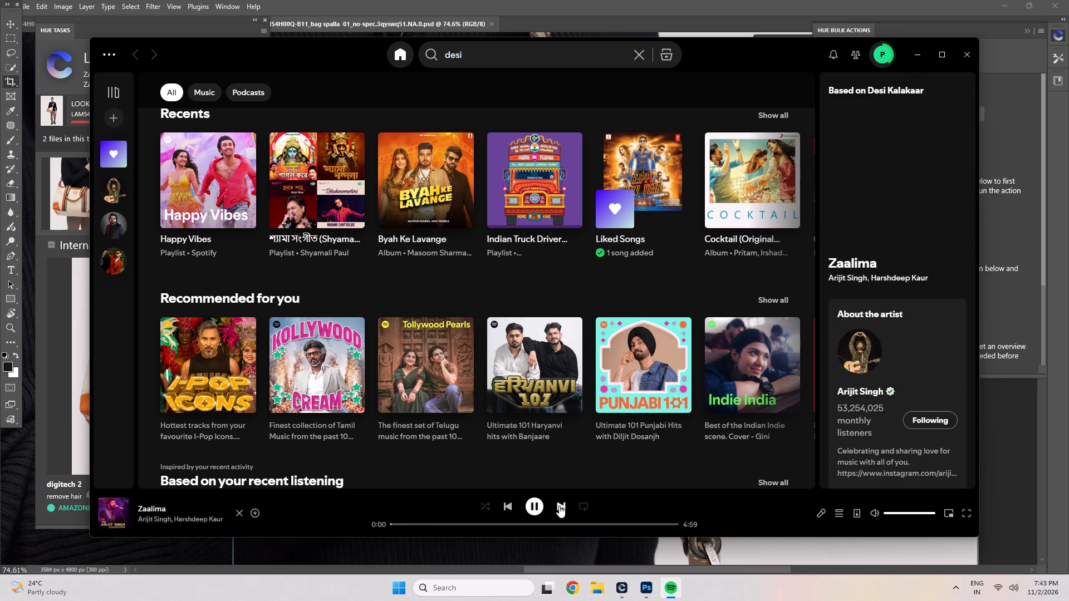
pyautogui.click(508, 505)
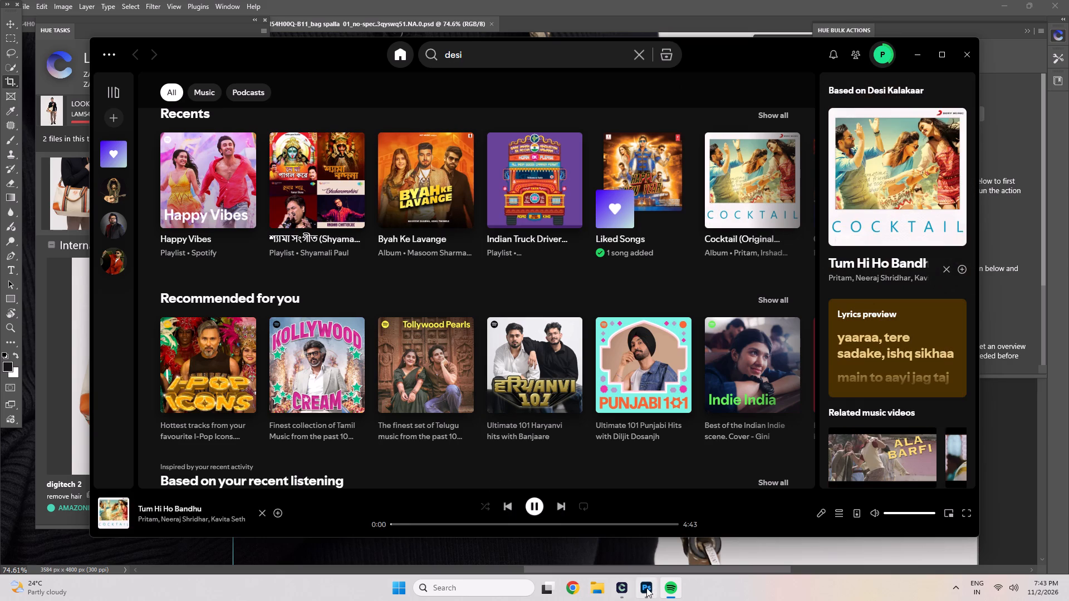
# Switch back to Photoshop and select the hand gripping the bag strap with the Quick Selection tool.
pyautogui.click(646, 588)
pyautogui.scroll(-6, 588, 372)
pyautogui.scroll(6, 580, 349)
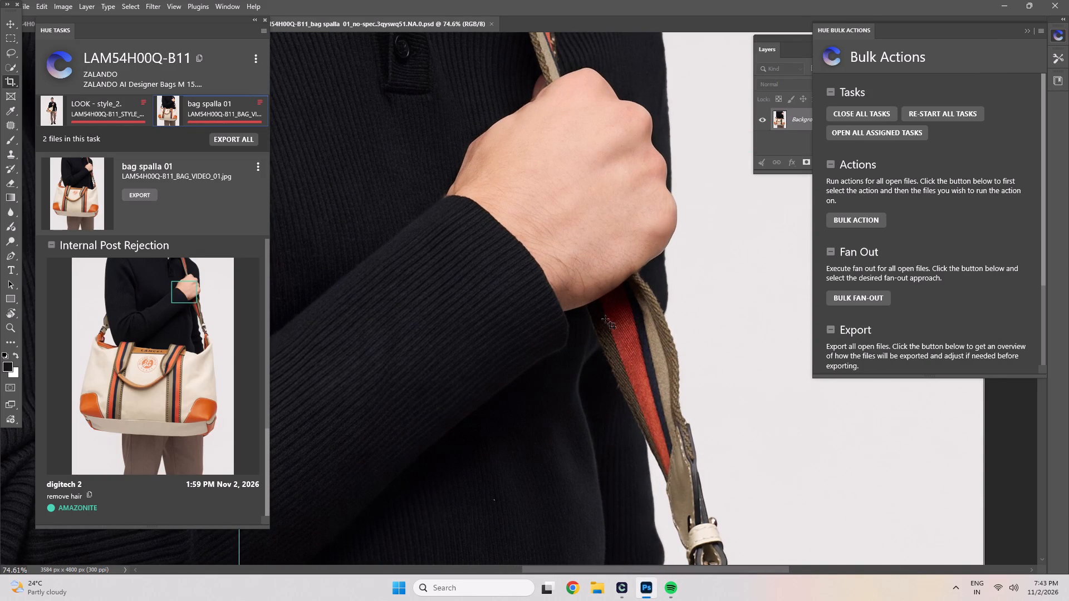
pyautogui.press('w')
pyautogui.moveTo(583, 84); pyautogui.dragTo(553, 113)
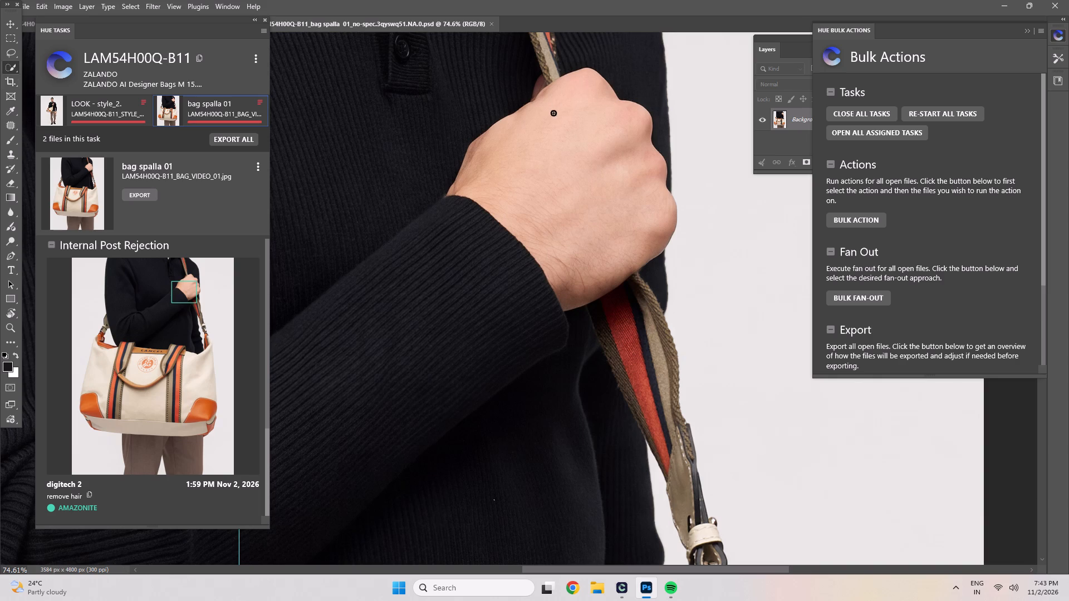
pyautogui.moveTo(553, 113); pyautogui.dragTo(534, 134)
pyautogui.scroll(-4, 536, 148)
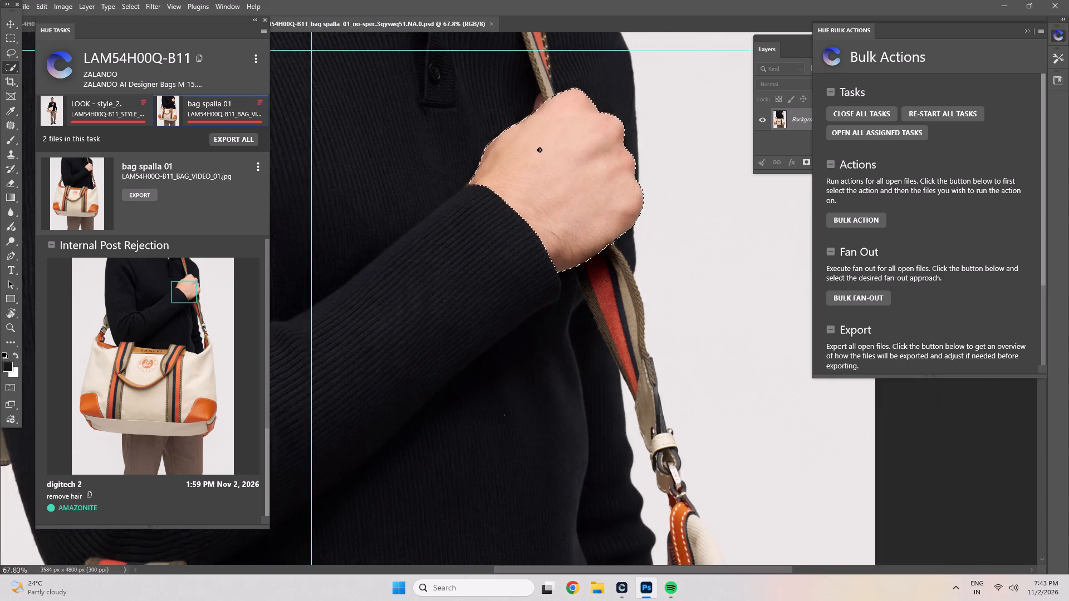
# Copy the selected hand in bag spalla 01 onto a new layer.
pyautogui.scroll(-4, 537, 158)
pyautogui.scroll(-4, 472, 162)
pyautogui.click(106, 116)
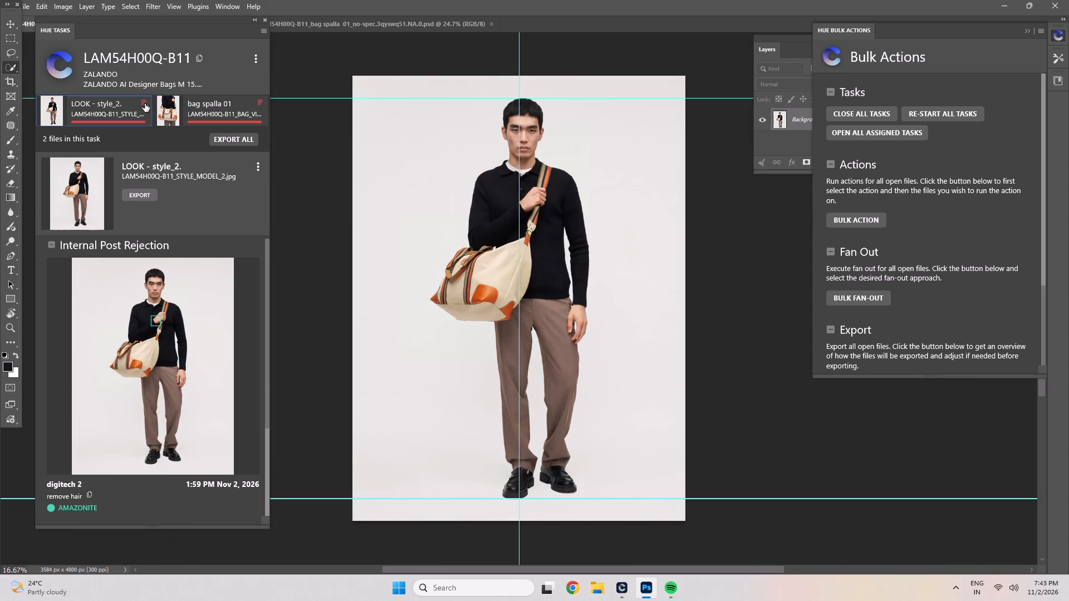
pyautogui.click(203, 109)
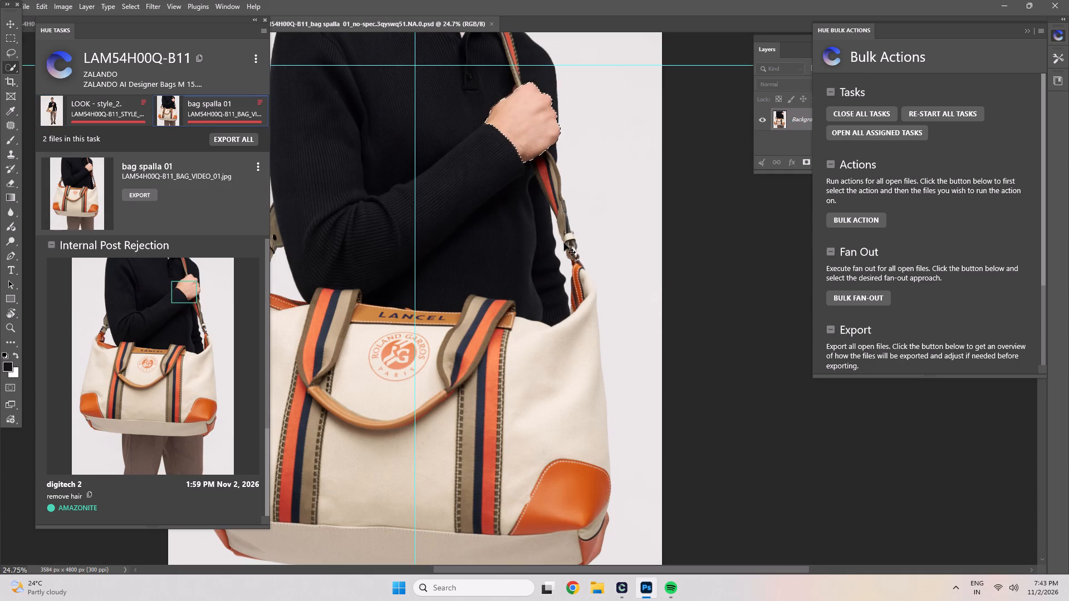
pyautogui.hotkey('ctrl', 'j')
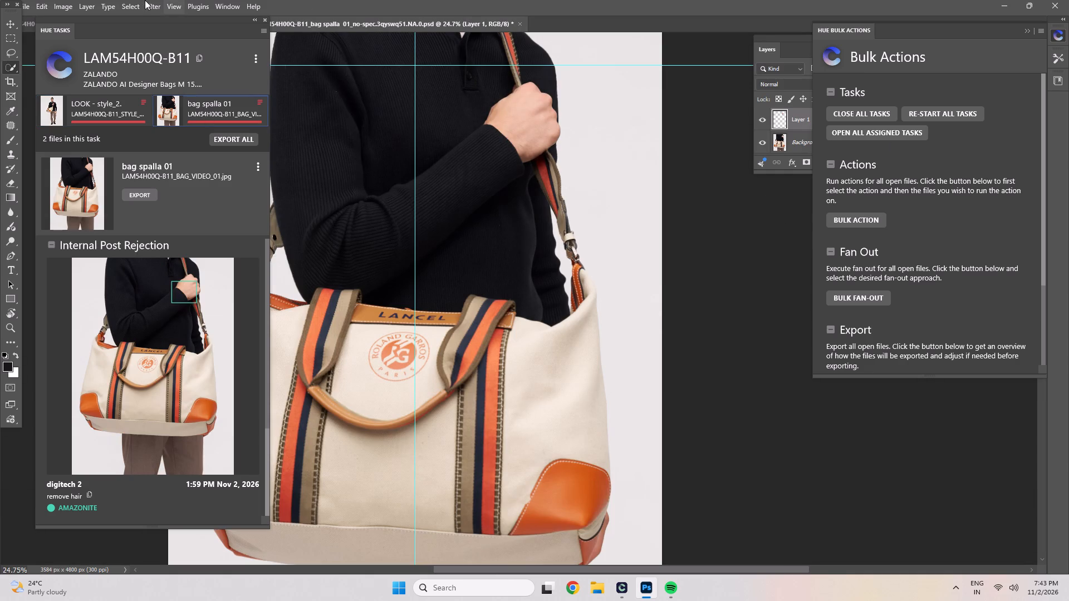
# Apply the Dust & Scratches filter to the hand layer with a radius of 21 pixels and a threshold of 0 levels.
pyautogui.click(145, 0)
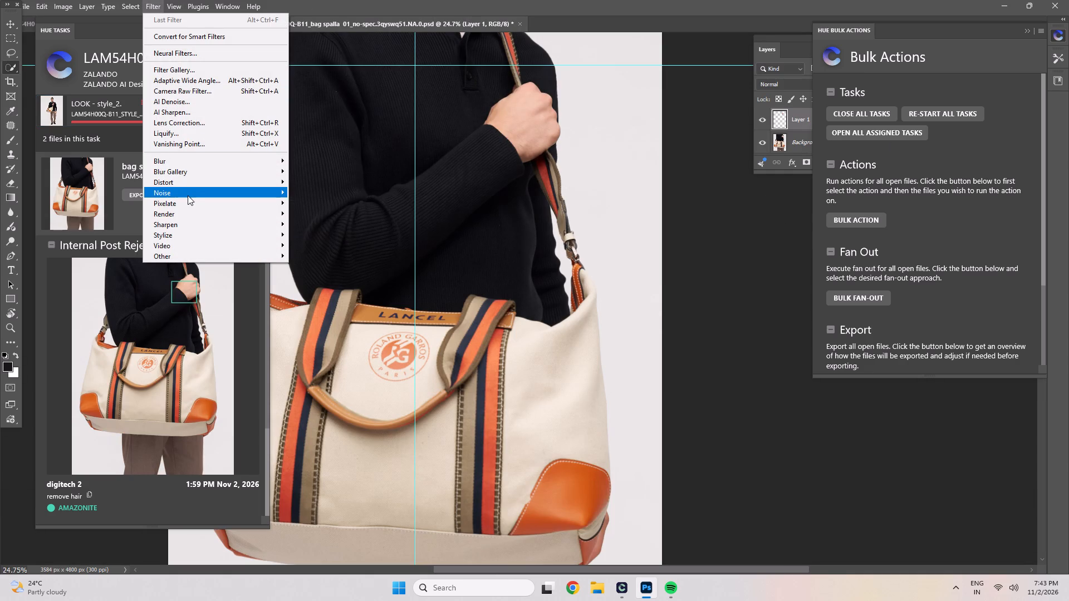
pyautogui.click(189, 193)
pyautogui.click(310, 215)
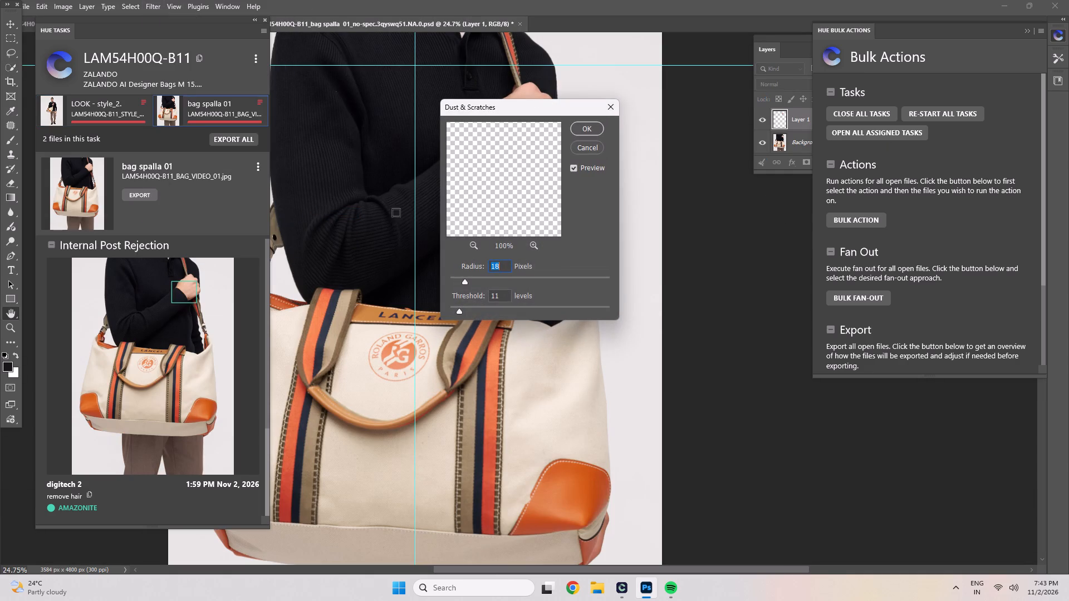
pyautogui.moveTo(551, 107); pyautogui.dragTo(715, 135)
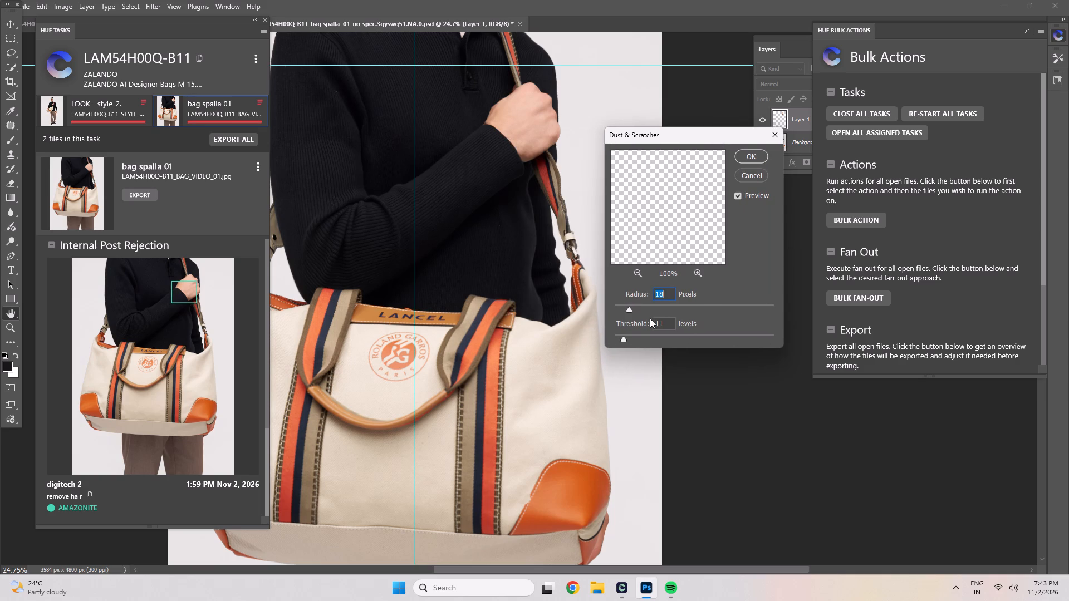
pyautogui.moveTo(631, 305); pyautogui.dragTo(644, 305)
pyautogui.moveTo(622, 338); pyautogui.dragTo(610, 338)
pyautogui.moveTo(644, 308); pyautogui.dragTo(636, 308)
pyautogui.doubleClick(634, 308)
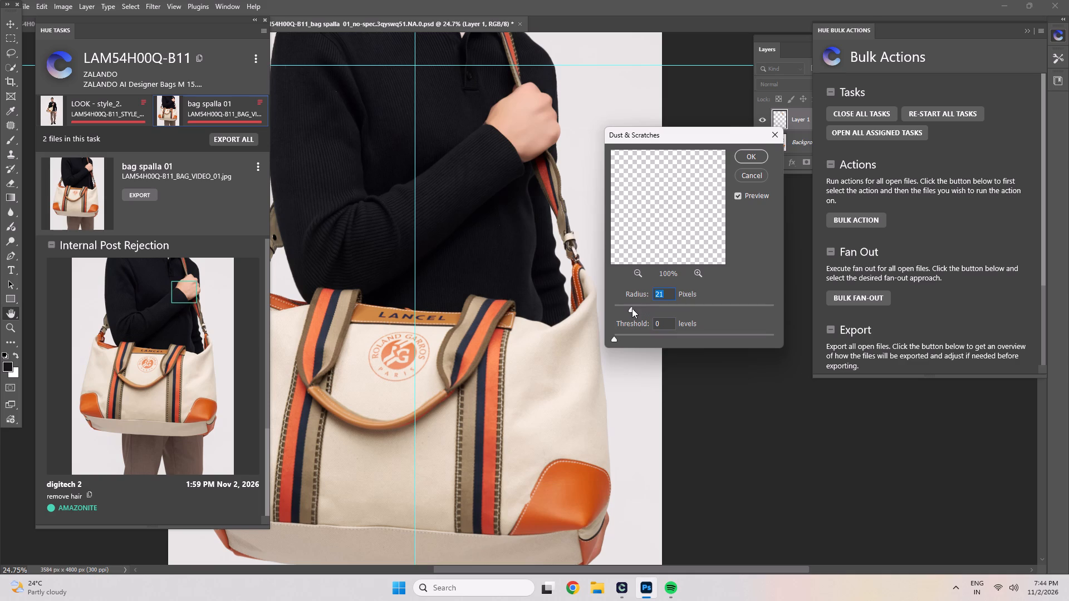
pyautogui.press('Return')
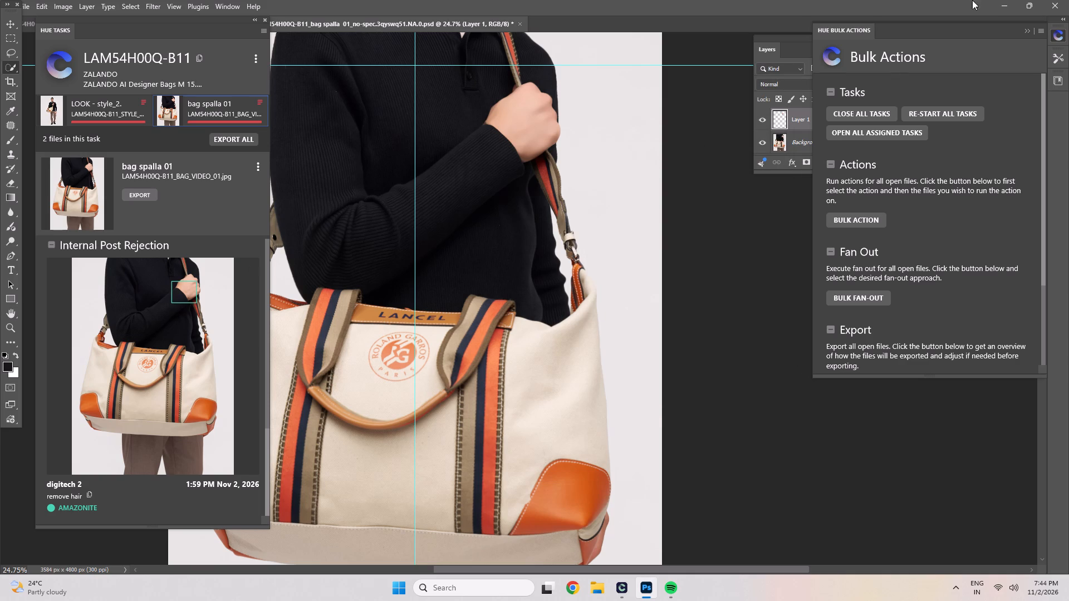
# Collapse the Hue Bulk Actions window so it no longer covers the layer controls.
pyautogui.click(1028, 32)
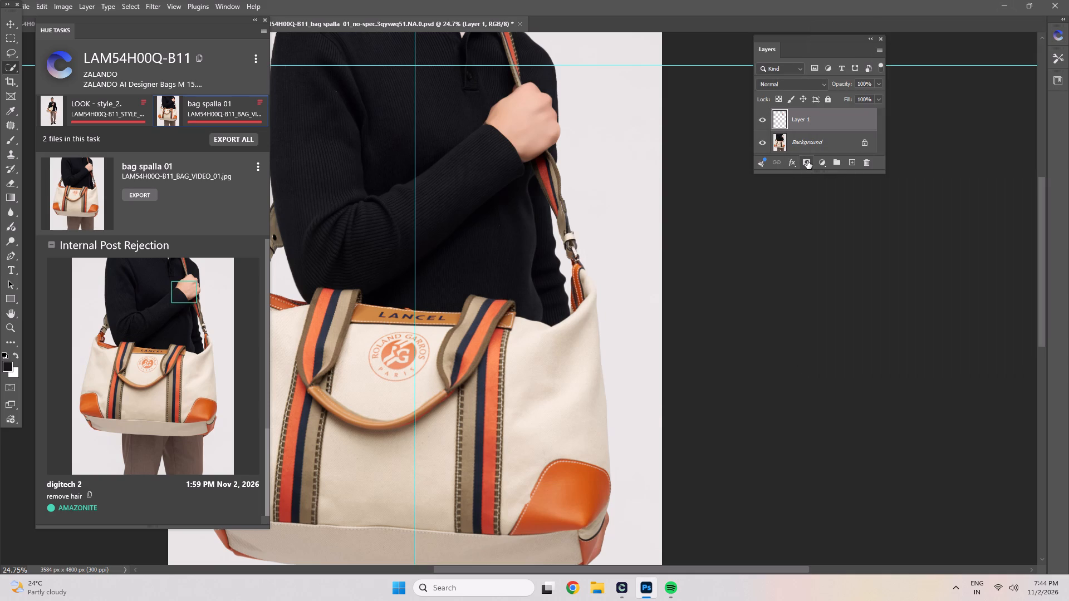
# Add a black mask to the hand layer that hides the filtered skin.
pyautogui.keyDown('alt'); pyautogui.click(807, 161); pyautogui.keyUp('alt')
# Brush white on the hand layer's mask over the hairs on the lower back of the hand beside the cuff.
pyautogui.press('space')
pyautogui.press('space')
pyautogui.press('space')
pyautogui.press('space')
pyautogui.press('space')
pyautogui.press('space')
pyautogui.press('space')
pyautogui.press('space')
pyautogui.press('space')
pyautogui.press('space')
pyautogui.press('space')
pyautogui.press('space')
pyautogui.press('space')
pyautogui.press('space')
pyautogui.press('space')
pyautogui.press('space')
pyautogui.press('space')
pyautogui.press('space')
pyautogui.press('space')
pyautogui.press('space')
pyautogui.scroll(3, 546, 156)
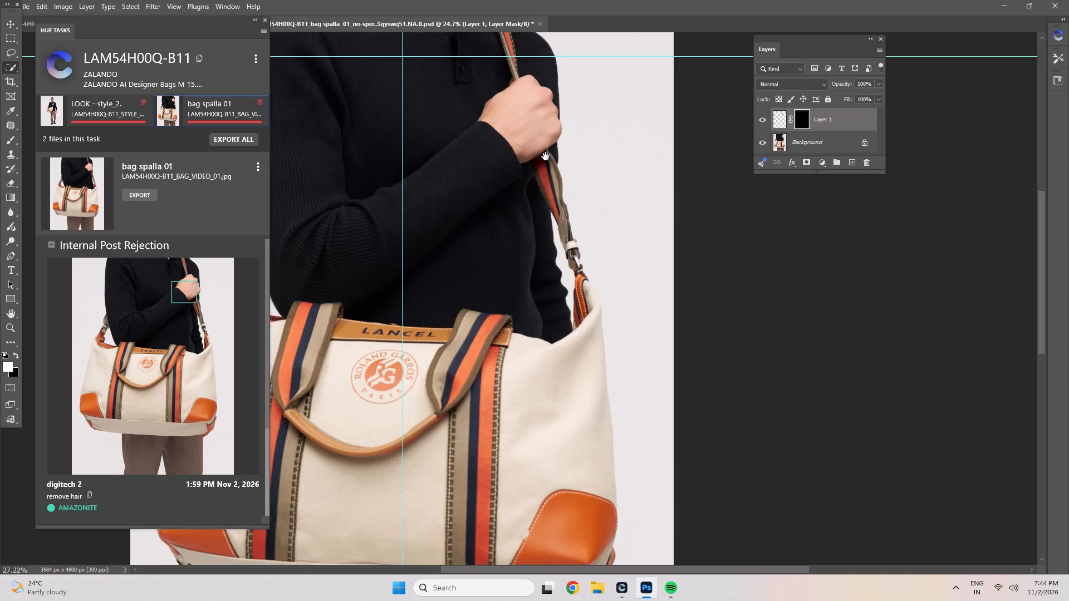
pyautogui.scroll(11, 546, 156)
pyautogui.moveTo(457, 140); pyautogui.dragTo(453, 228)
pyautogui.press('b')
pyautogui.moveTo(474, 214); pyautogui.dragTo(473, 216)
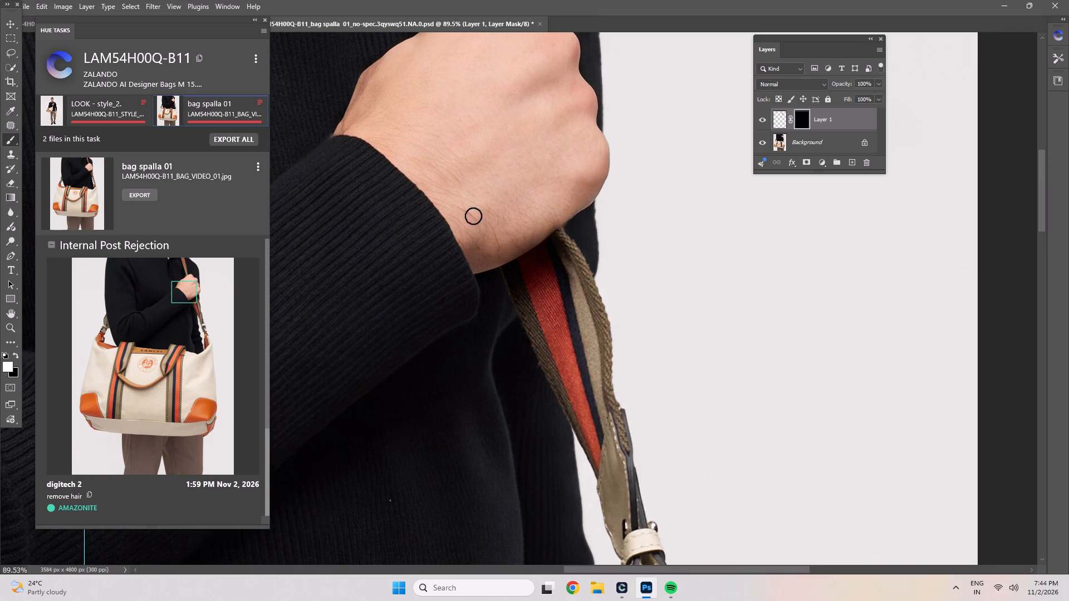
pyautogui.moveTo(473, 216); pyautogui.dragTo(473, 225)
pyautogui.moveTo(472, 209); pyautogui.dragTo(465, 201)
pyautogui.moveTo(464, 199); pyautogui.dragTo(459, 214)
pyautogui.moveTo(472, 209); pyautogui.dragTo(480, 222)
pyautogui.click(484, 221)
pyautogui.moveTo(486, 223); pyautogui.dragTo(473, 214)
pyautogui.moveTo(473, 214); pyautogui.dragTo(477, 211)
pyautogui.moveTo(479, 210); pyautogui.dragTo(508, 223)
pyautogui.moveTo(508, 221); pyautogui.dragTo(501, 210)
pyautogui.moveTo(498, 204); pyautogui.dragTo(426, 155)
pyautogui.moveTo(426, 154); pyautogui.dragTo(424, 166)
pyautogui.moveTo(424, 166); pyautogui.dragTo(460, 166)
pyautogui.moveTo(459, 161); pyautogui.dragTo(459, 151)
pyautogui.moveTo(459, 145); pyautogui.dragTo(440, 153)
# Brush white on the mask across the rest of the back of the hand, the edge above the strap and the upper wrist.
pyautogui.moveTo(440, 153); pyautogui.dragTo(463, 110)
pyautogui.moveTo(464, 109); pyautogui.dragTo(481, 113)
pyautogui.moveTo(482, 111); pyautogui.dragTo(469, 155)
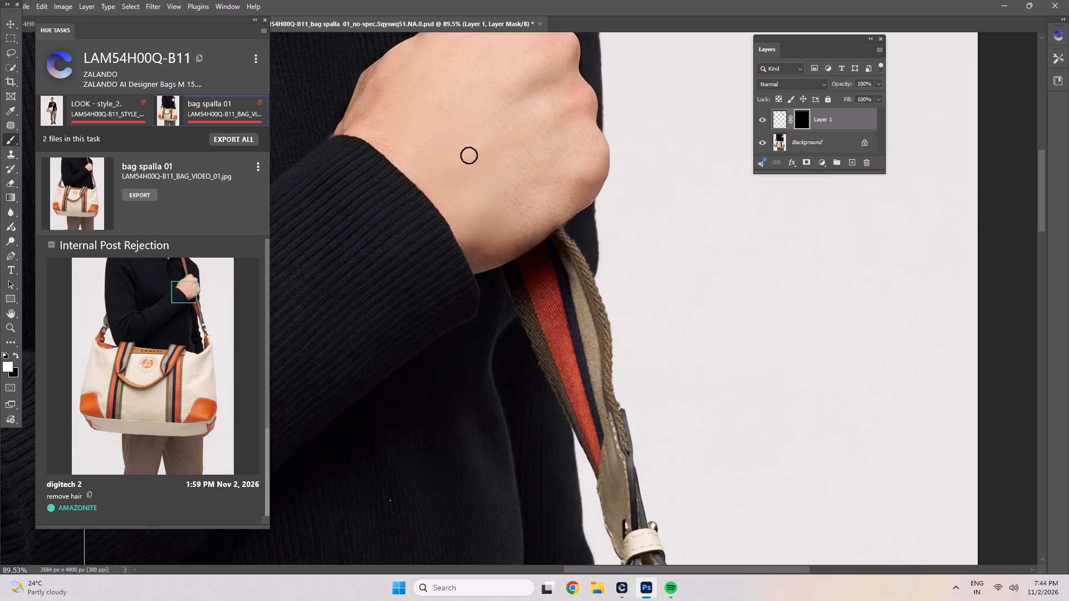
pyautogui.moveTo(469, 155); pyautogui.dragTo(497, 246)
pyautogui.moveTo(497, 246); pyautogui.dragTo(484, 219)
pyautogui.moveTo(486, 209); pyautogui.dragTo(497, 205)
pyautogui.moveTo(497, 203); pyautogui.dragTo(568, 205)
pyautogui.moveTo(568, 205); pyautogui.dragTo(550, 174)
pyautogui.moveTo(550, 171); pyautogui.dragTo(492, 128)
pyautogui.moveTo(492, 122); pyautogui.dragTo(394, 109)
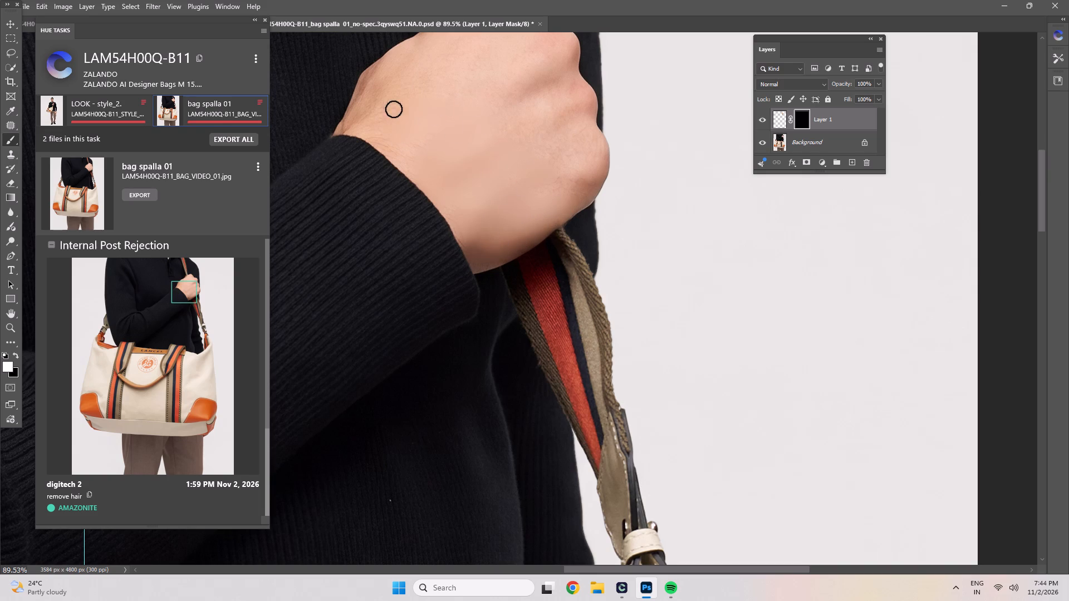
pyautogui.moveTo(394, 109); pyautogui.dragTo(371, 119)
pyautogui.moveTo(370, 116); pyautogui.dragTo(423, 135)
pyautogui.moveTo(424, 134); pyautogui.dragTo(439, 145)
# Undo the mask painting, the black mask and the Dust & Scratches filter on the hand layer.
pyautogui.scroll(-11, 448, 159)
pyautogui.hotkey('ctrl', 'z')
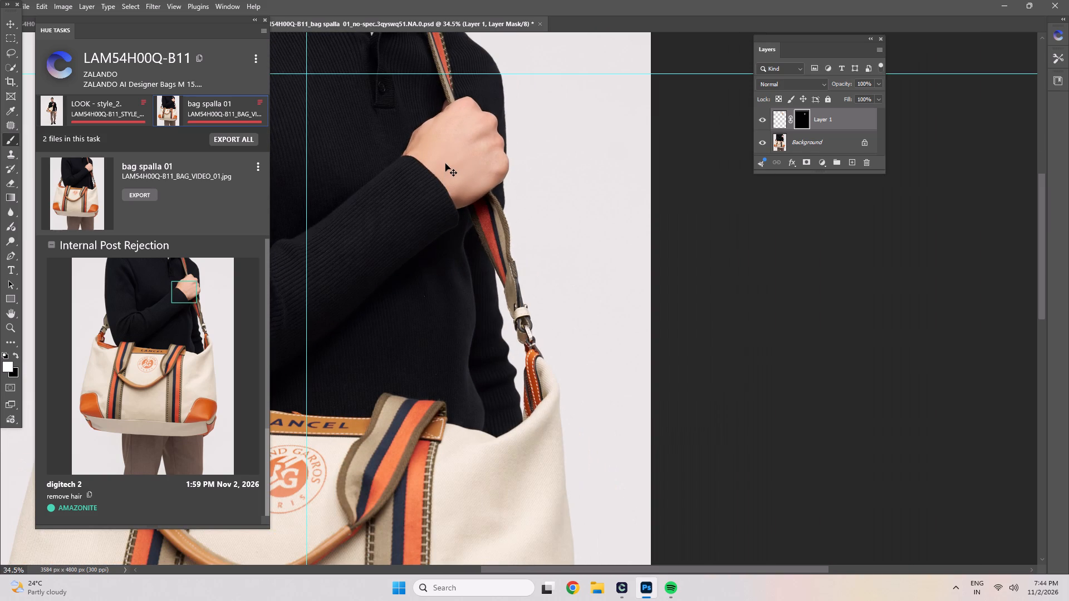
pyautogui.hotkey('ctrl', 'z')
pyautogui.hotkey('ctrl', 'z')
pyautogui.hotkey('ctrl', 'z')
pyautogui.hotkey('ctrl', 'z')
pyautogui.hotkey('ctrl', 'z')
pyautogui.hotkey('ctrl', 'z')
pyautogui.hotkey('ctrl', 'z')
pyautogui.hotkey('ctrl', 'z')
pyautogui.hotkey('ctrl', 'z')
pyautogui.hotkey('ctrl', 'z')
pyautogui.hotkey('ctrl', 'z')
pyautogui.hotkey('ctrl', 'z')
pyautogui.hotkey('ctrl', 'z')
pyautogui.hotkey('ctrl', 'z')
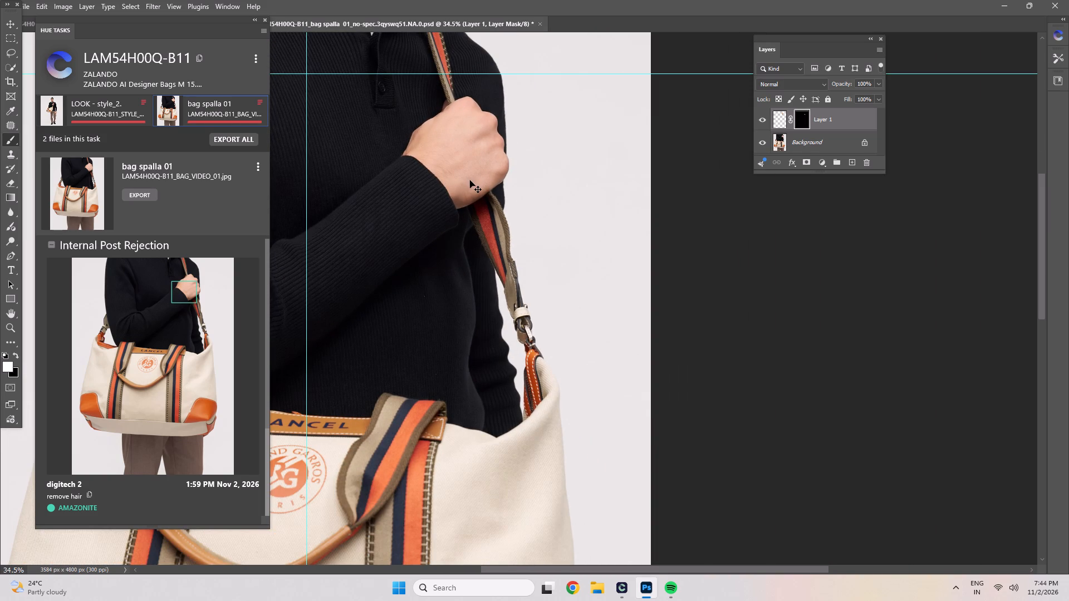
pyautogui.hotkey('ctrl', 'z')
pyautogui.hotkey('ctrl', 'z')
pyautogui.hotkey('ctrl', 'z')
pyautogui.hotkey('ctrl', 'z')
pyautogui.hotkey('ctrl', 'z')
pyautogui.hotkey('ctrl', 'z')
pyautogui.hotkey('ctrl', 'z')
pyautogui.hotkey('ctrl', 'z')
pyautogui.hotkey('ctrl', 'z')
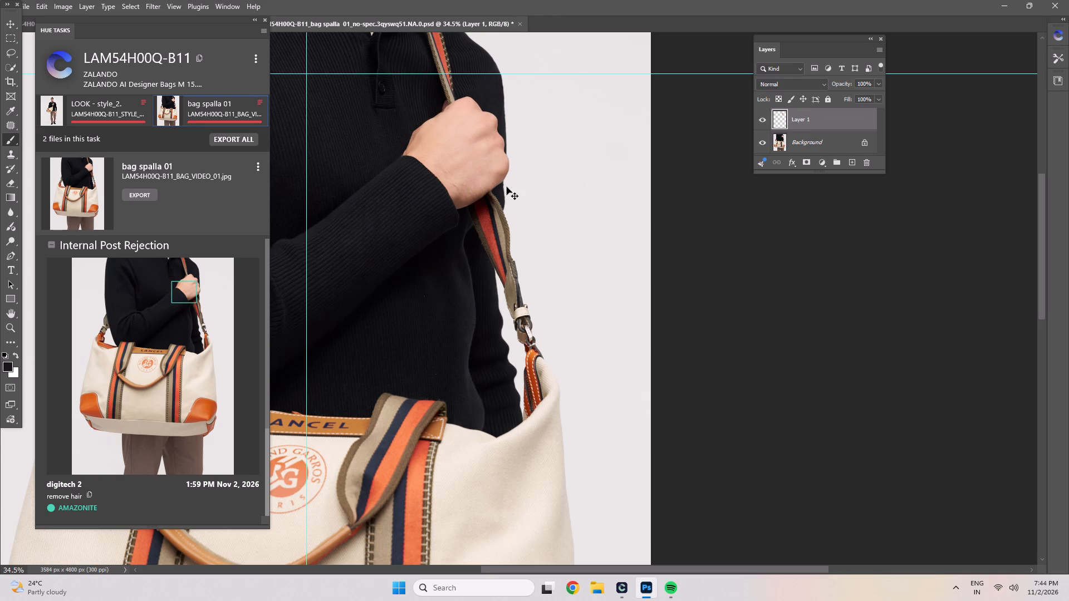
# Apply Dust & Scratches to the hand layer with a radius of 21 pixels and a threshold of 10 levels.
pyautogui.click(144, 2)
pyautogui.click(164, 193)
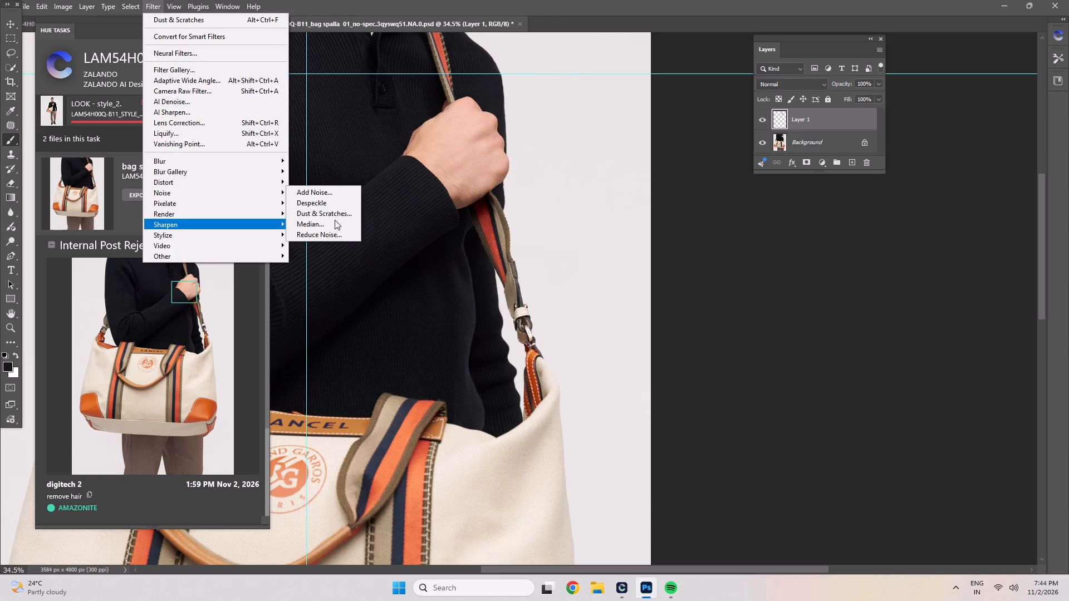
pyautogui.click(332, 213)
pyautogui.click(619, 336)
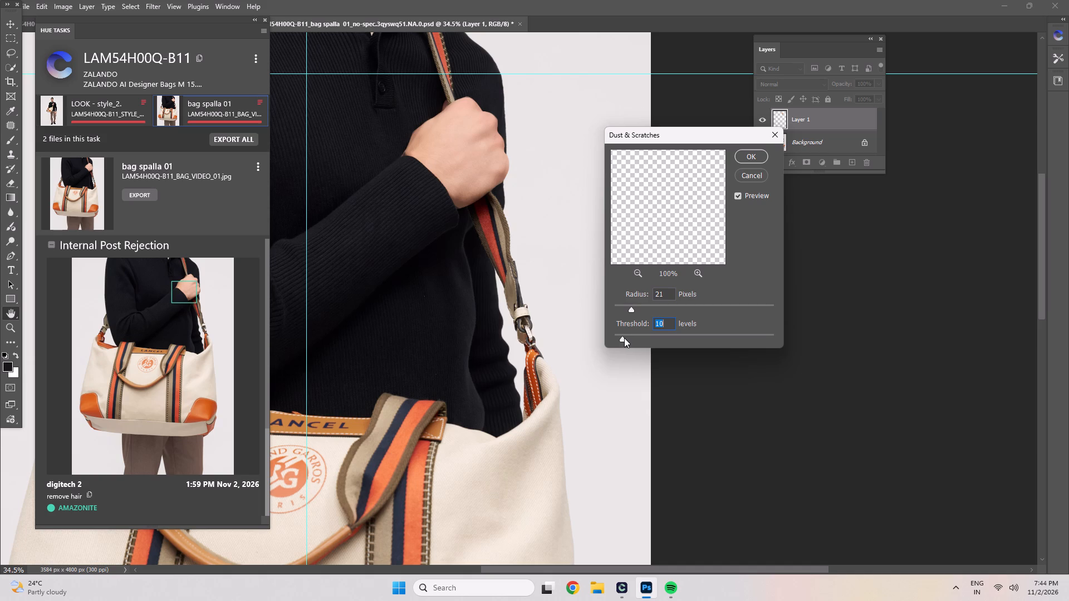
pyautogui.press('Return')
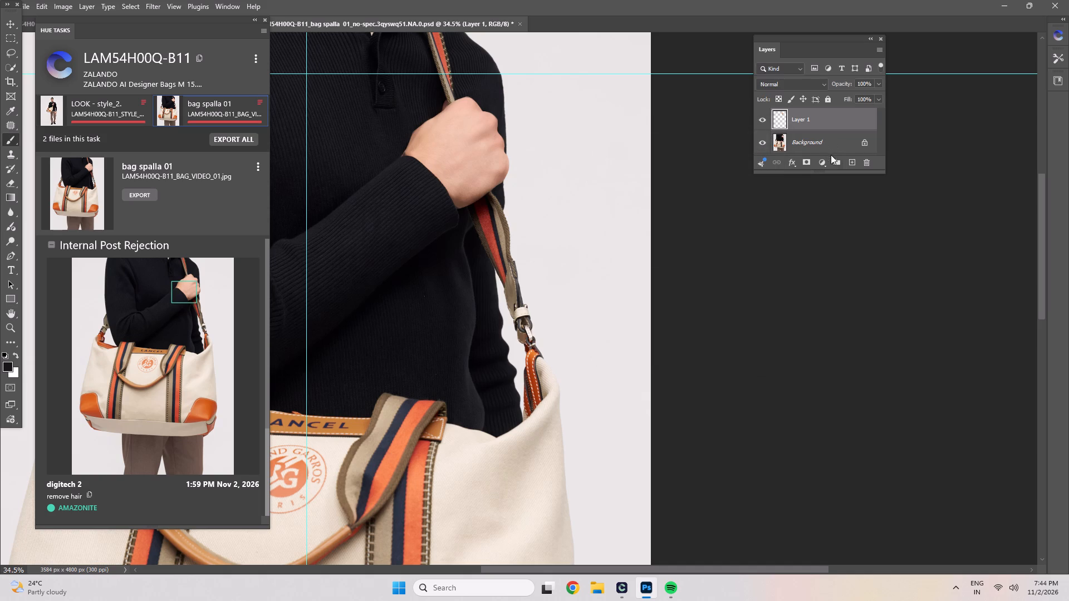
# Add a black mask to the hand layer to hide the filtered skin.
pyautogui.keyDown('alt'); pyautogui.click(805, 159); pyautogui.keyUp('alt')
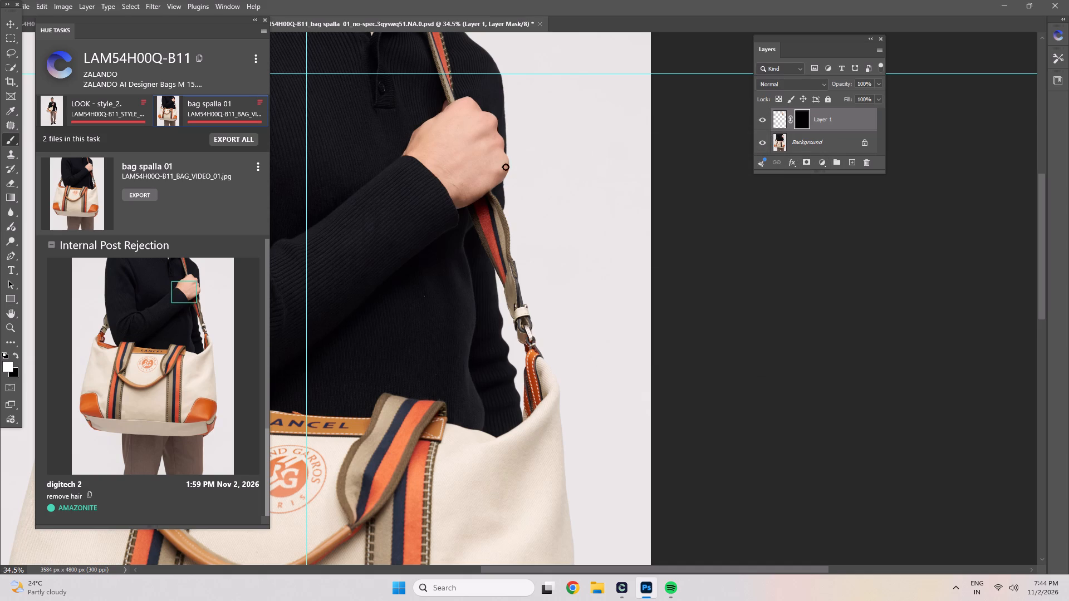
# Brush white on the mask over the hairs on the lower back of the hand, along the cuff and toward the strap.
pyautogui.press('space')
pyautogui.press('space')
pyautogui.press('space')
pyautogui.press('space')
pyautogui.press('space')
pyautogui.press('space')
pyautogui.press('space')
pyautogui.press('space')
pyautogui.press('space')
pyautogui.press('space')
pyautogui.press('space')
pyautogui.press('space')
pyautogui.press('space')
pyautogui.press('space')
pyautogui.press('space')
pyautogui.press('space')
pyautogui.press('space')
pyautogui.press('space')
pyautogui.press('space')
pyautogui.press('space')
pyautogui.scroll(17, 497, 145)
pyautogui.moveTo(408, 249); pyautogui.dragTo(498, 246)
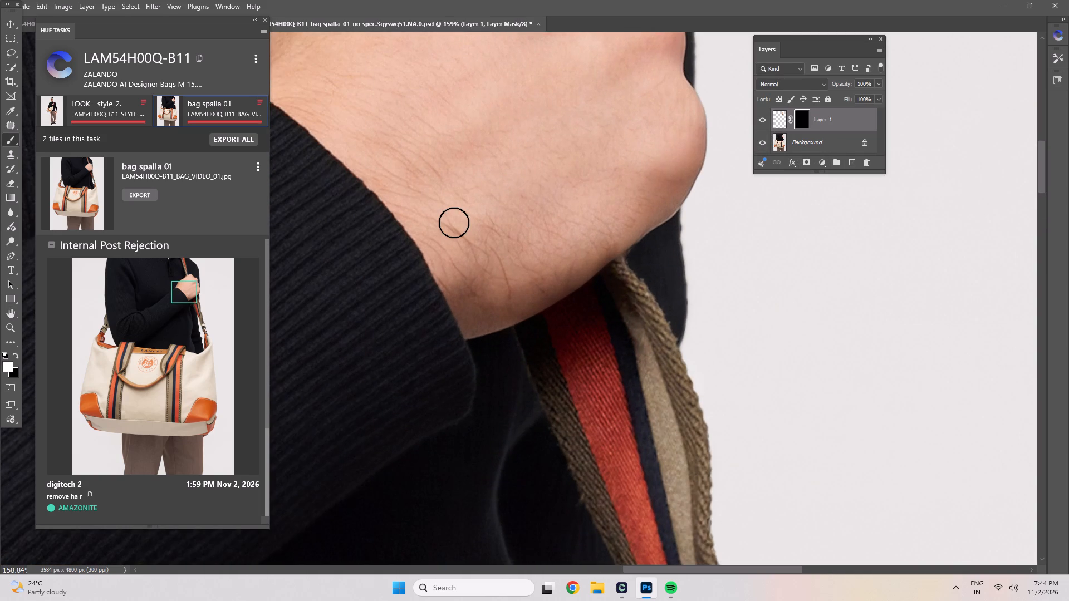
pyautogui.moveTo(454, 223); pyautogui.dragTo(487, 253)
pyautogui.moveTo(487, 247); pyautogui.dragTo(513, 263)
pyautogui.moveTo(514, 262); pyautogui.dragTo(399, 161)
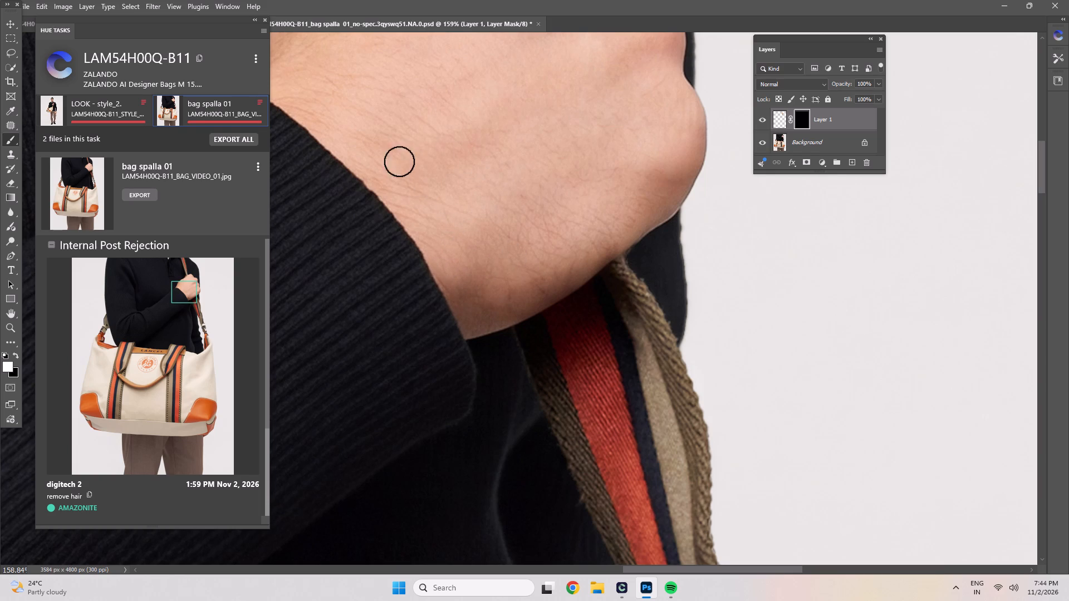
pyautogui.moveTo(399, 161); pyautogui.dragTo(434, 164)
pyautogui.moveTo(436, 160); pyautogui.dragTo(452, 206)
pyautogui.moveTo(452, 203); pyautogui.dragTo(444, 255)
pyautogui.moveTo(444, 255); pyautogui.dragTo(551, 247)
# Brush white on the mask over the remaining hairs across the middle, knuckle side and lower edge of the hand.
pyautogui.press('space')
pyautogui.press('space')
pyautogui.press('space')
pyautogui.press('space')
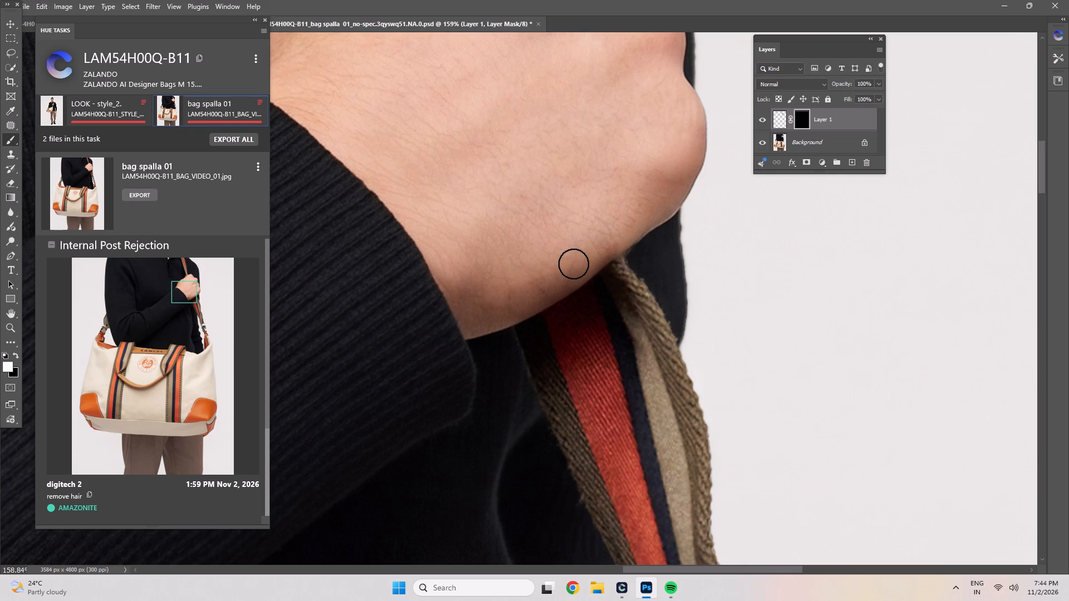
pyautogui.moveTo(470, 138); pyautogui.dragTo(501, 258)
pyautogui.moveTo(334, 198); pyautogui.dragTo(357, 210)
pyautogui.moveTo(355, 198); pyautogui.dragTo(379, 207)
pyautogui.moveTo(369, 178); pyautogui.dragTo(462, 207)
pyautogui.moveTo(464, 202); pyautogui.dragTo(440, 254)
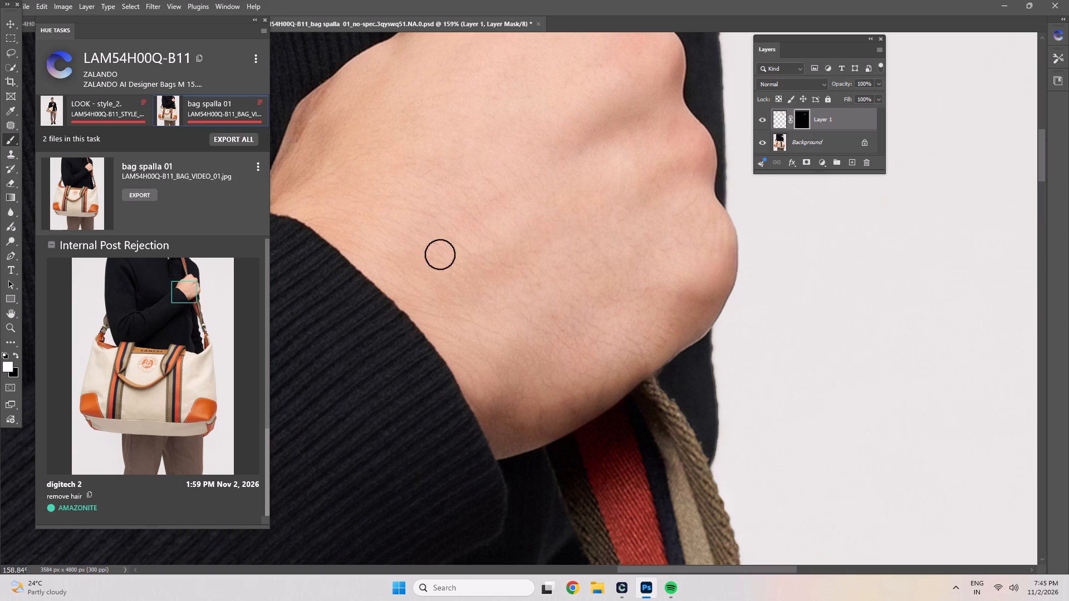
pyautogui.moveTo(440, 254); pyautogui.dragTo(468, 252)
pyautogui.moveTo(480, 225); pyautogui.dragTo(493, 214)
pyautogui.moveTo(492, 210); pyautogui.dragTo(457, 221)
pyautogui.moveTo(452, 214); pyautogui.dragTo(506, 317)
pyautogui.moveTo(503, 315); pyautogui.dragTo(619, 345)
pyautogui.moveTo(619, 345); pyautogui.dragTo(530, 246)
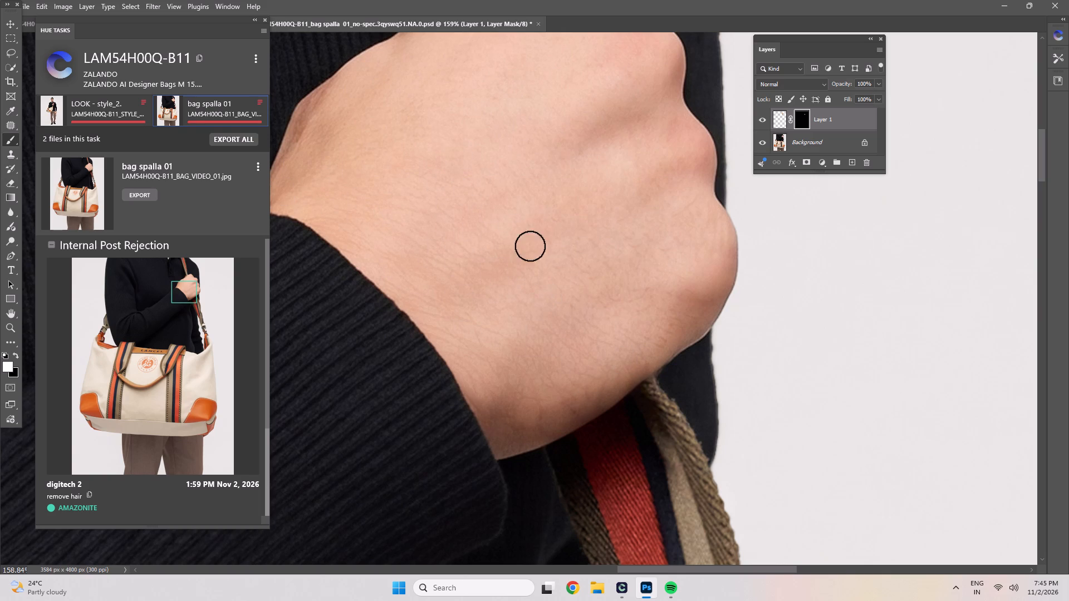
pyautogui.moveTo(530, 246); pyautogui.dragTo(547, 351)
pyautogui.moveTo(548, 351); pyautogui.dragTo(537, 416)
# Merge the masked hand layer down into the Background of the bag spalla 01 image.
pyautogui.press('space')
pyautogui.scroll(-6, 506, 408)
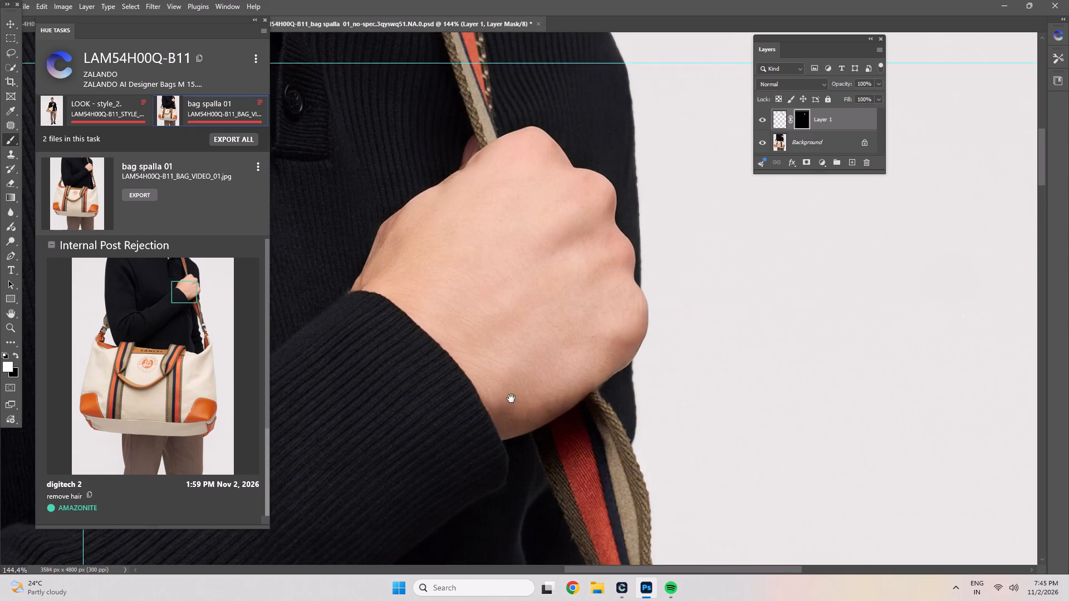
pyautogui.scroll(-6, 511, 398)
pyautogui.hotkey('ctrl', 'e')
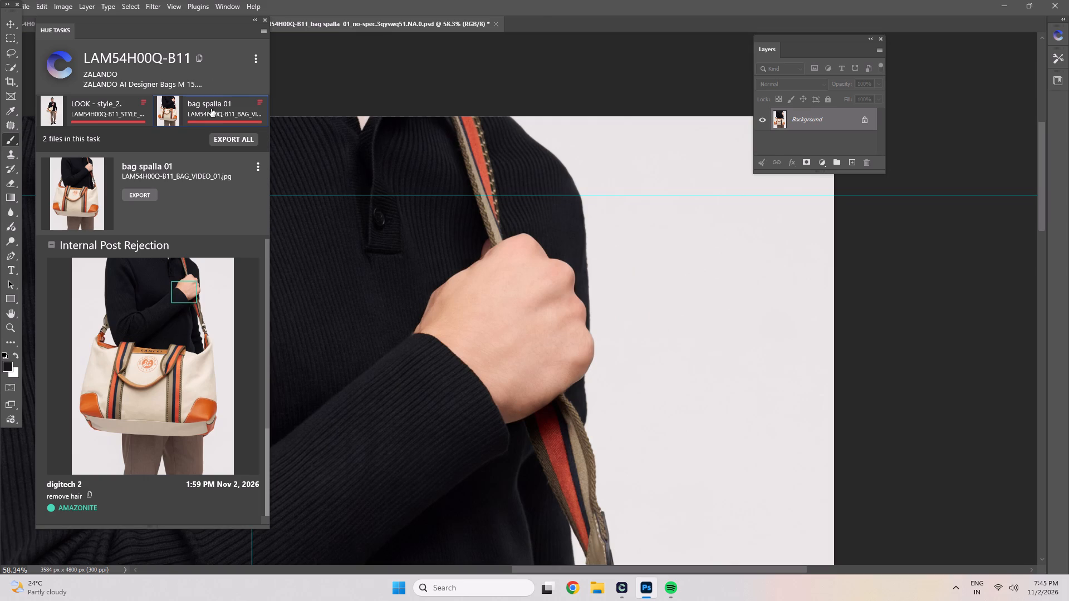
# In the LOOK - style_2 image, select the hand holding the strap and copy it to its own layer.
pyautogui.click(85, 114)
pyautogui.press('space')
pyautogui.press('space')
pyautogui.press('space')
pyautogui.press('space')
pyautogui.press('space')
pyautogui.press('space')
pyautogui.press('space')
pyautogui.press('space')
pyautogui.press('space')
pyautogui.press('space')
pyautogui.press('space')
pyautogui.press('space')
pyautogui.press('space')
pyautogui.press('space')
pyautogui.press('space')
pyautogui.press('space')
pyautogui.press('space')
pyautogui.press('space')
pyautogui.press('space')
pyautogui.press('space')
pyautogui.scroll(14, 550, 249)
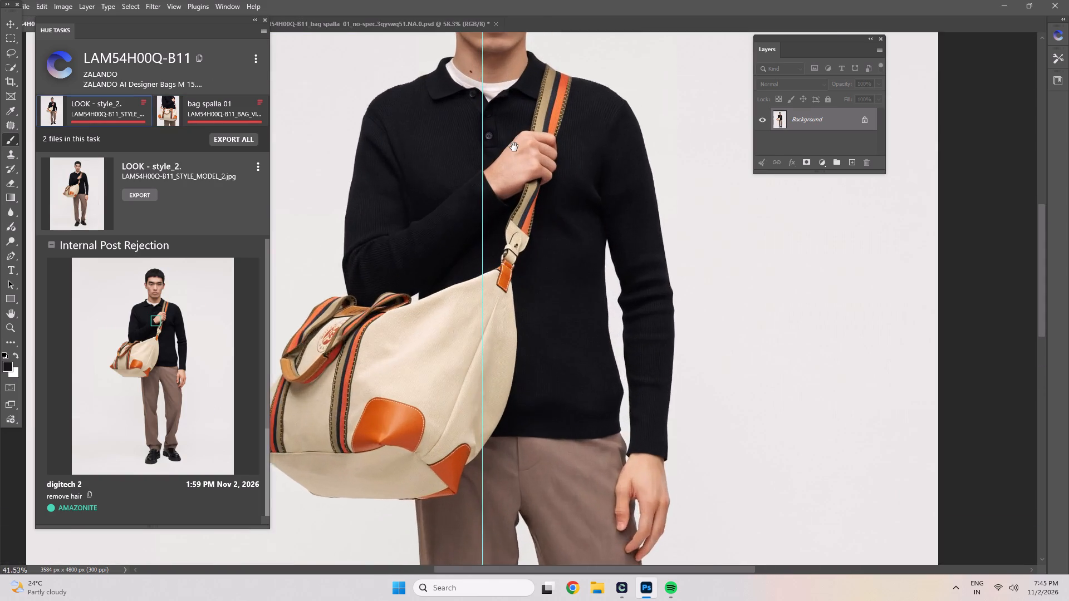
pyautogui.scroll(6, 514, 147)
pyautogui.moveTo(540, 215); pyautogui.dragTo(557, 302)
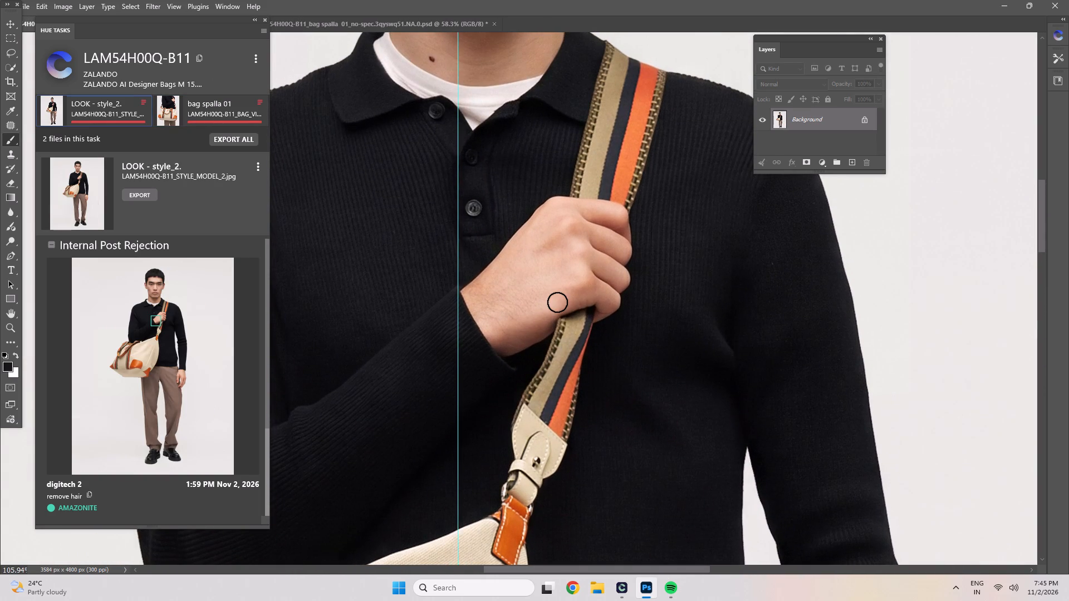
pyautogui.press('w')
pyautogui.moveTo(576, 218); pyautogui.dragTo(557, 244)
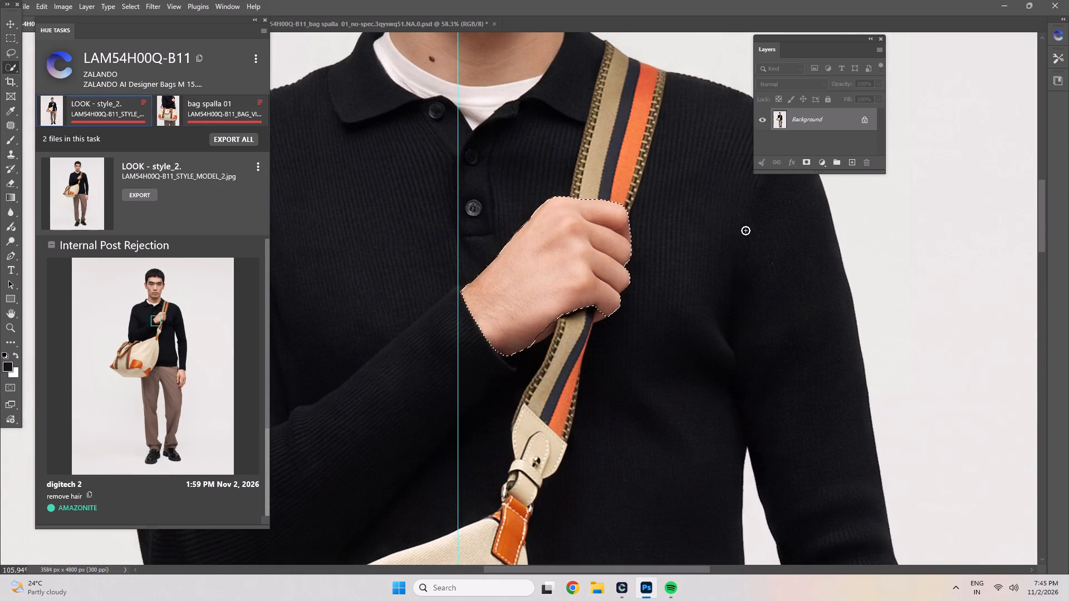
pyautogui.hotkey('ctrl', 'j')
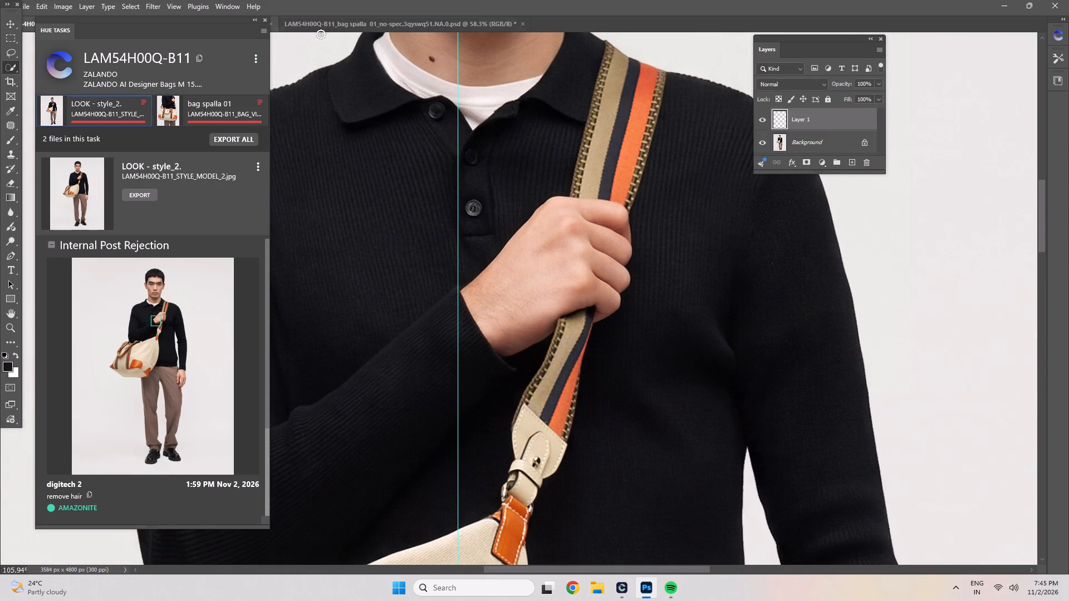
# Apply Dust & Scratches to the copied hand layer with a radius of 21 pixels and a threshold of 10 levels.
pyautogui.click(150, 1)
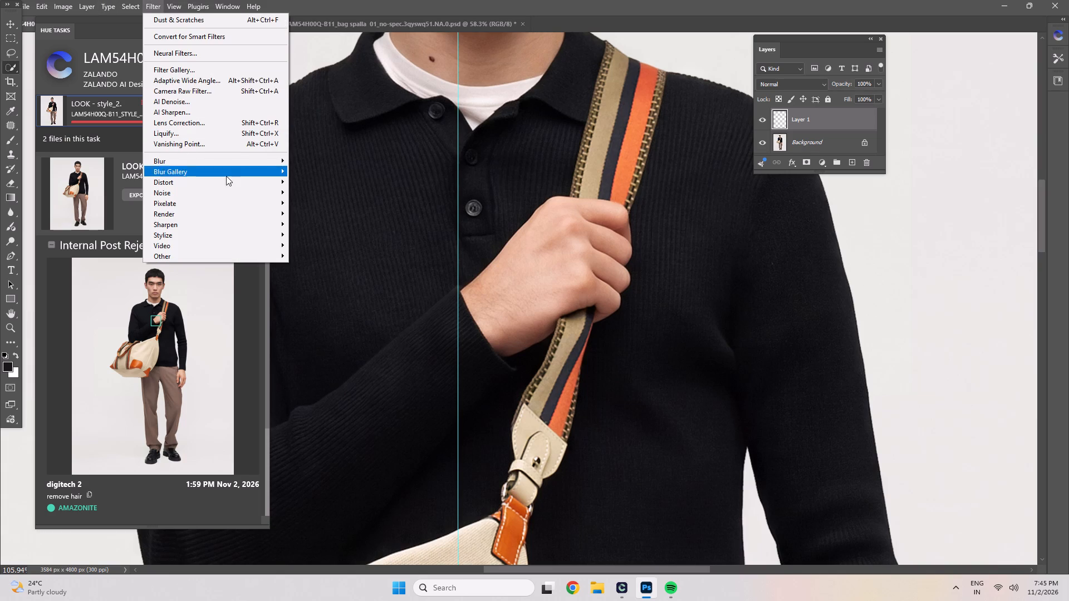
pyautogui.click(227, 194)
pyautogui.click(316, 216)
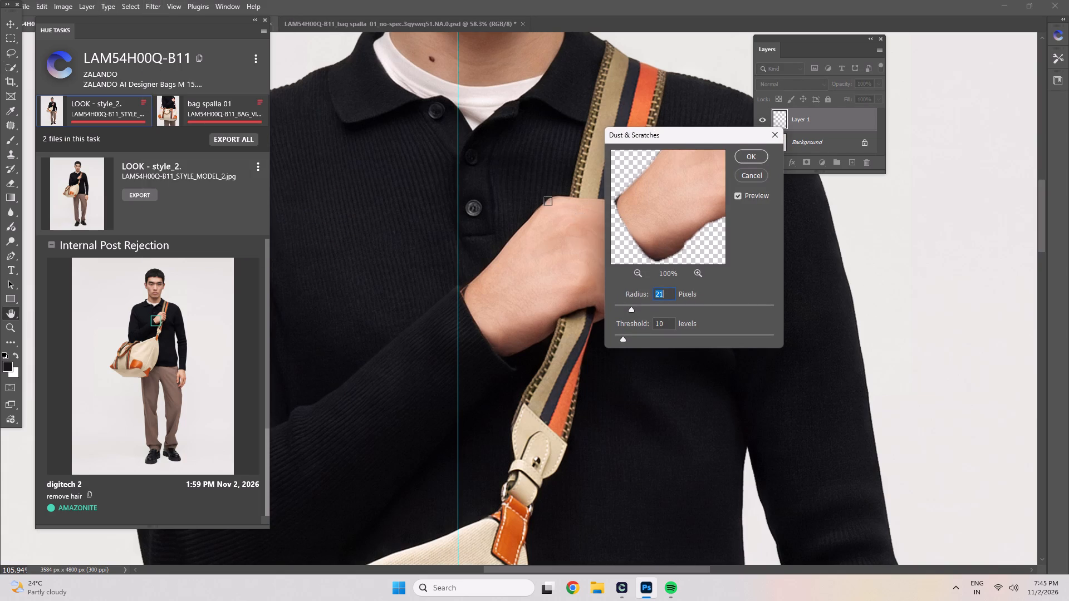
pyautogui.click(753, 154)
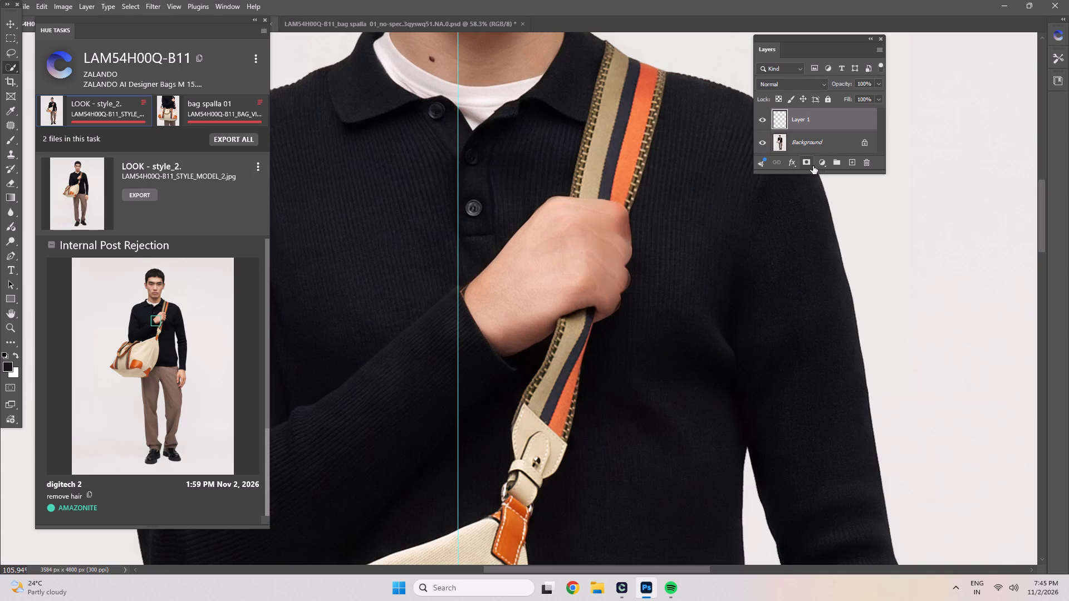
# Add a black mask to the hand layer to hide the filtered skin.
pyautogui.keyDown('alt'); pyautogui.click(806, 156); pyautogui.keyUp('alt')
# Brush white on the mask over the hairs on the wrist along the cuff, undoing and repainting unwanted strokes.
pyautogui.scroll(6, 513, 327)
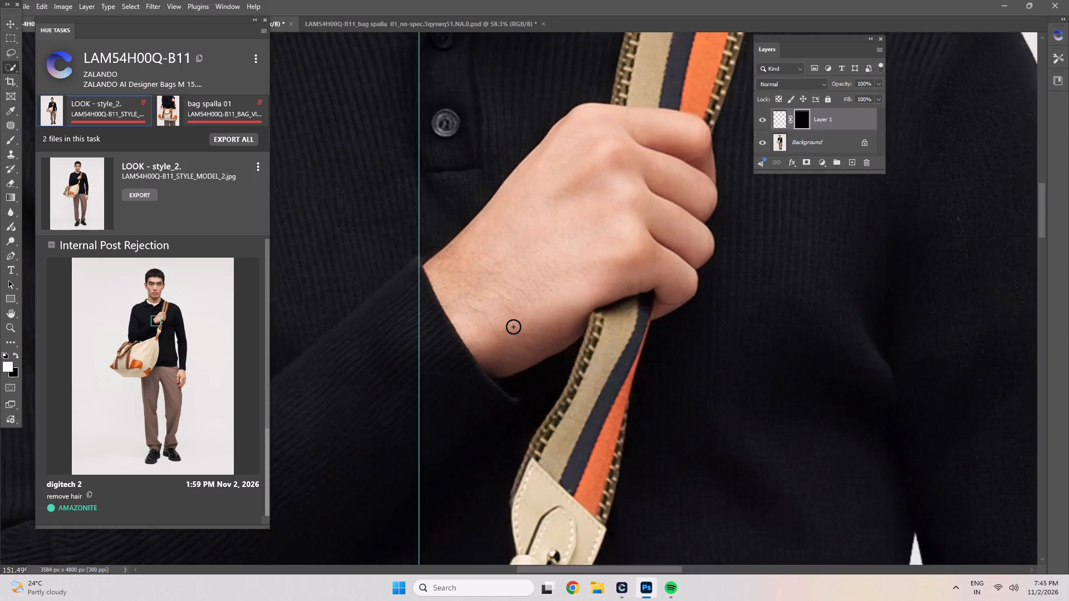
pyautogui.scroll(5, 513, 327)
pyautogui.press('b')
pyautogui.moveTo(500, 280); pyautogui.dragTo(466, 244)
pyautogui.click(455, 230)
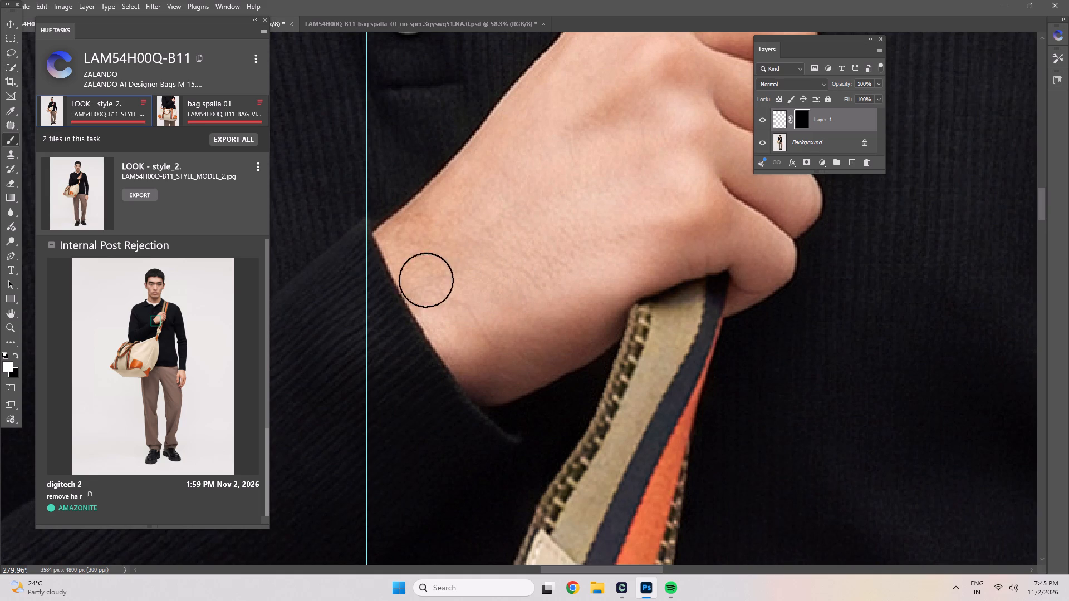
pyautogui.moveTo(459, 220); pyautogui.dragTo(489, 295)
pyautogui.hotkey('ctrl', 'z')
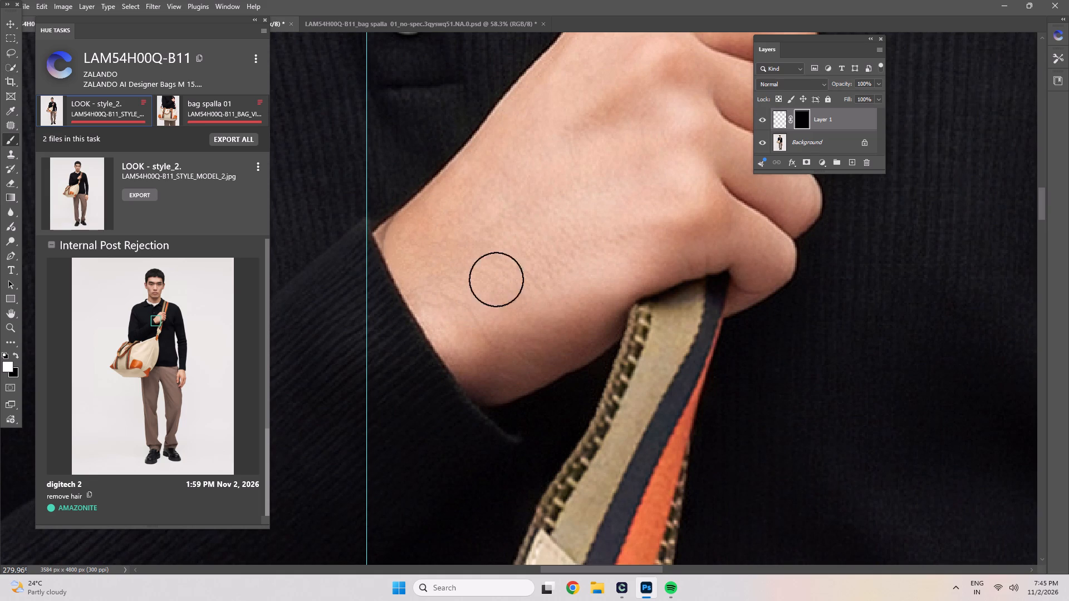
pyautogui.hotkey('ctrl', 'z')
pyautogui.moveTo(419, 229); pyautogui.dragTo(434, 245)
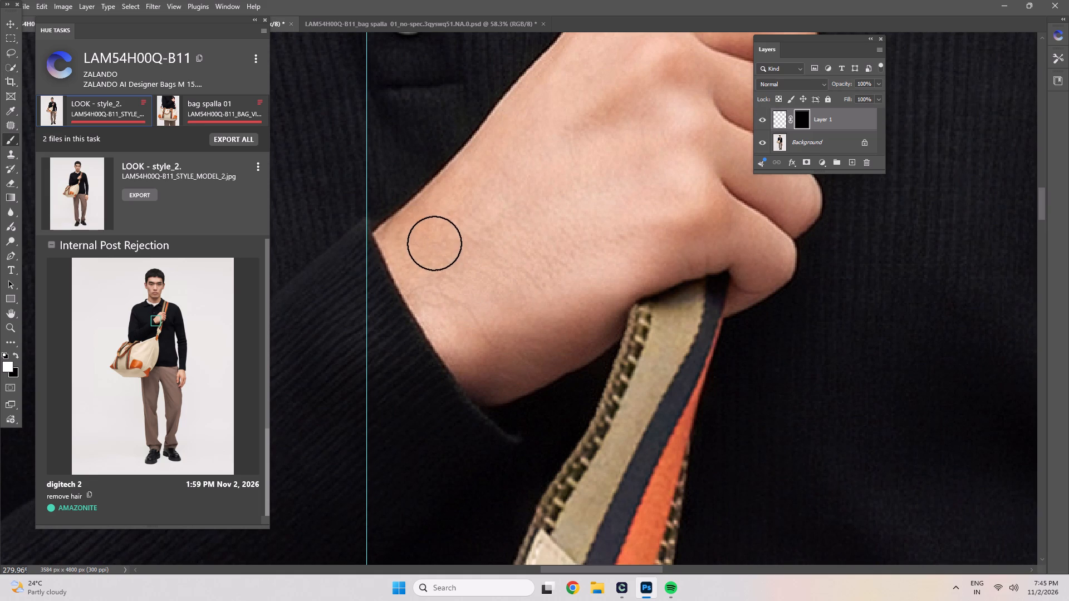
pyautogui.hotkey('ctrl', 'z')
pyautogui.click(433, 240)
pyautogui.moveTo(428, 239); pyautogui.dragTo(481, 271)
pyautogui.moveTo(483, 259); pyautogui.dragTo(487, 332)
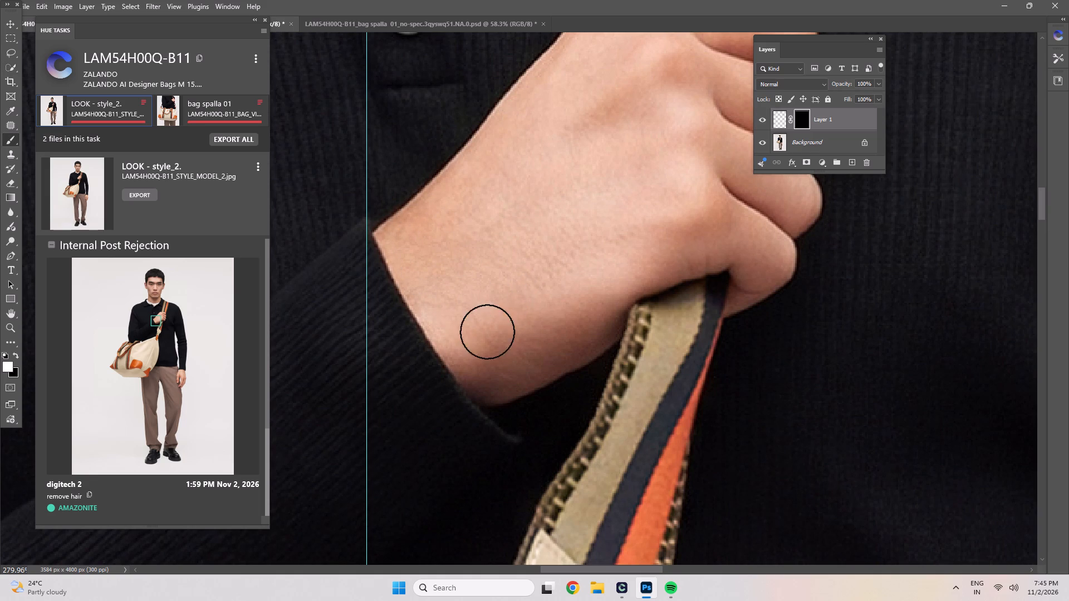
# Brush white on the mask over the hairs across the back of the hand toward the strap.
pyautogui.moveTo(487, 332); pyautogui.dragTo(541, 248)
pyautogui.moveTo(532, 239); pyautogui.dragTo(560, 229)
pyautogui.moveTo(541, 213); pyautogui.dragTo(511, 209)
pyautogui.moveTo(484, 213); pyautogui.dragTo(579, 257)
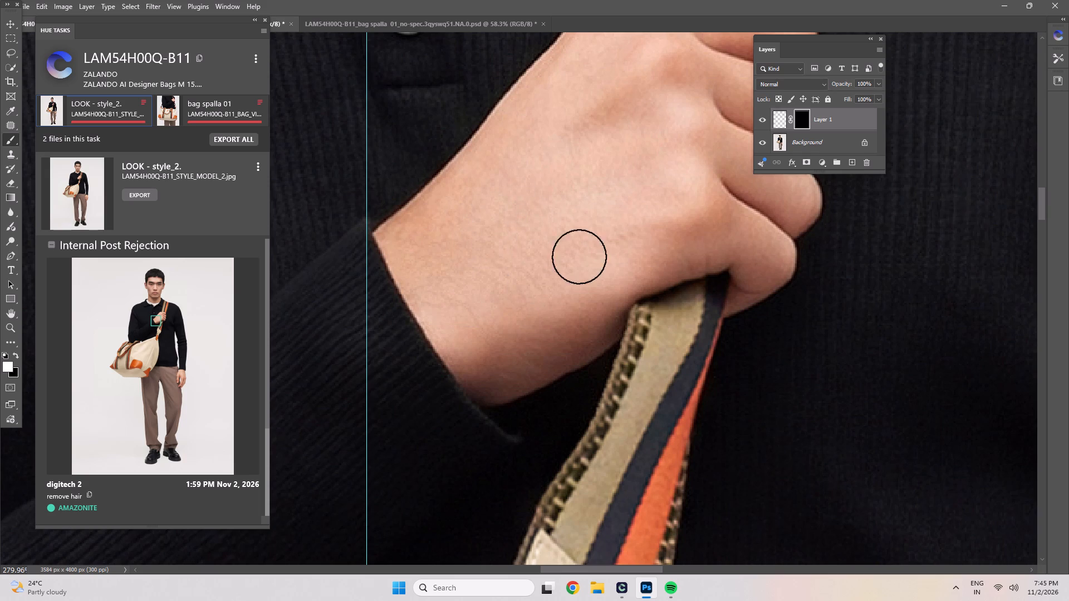
pyautogui.moveTo(579, 257); pyautogui.dragTo(573, 338)
# Merge the masked hand layer down into the Background of the LOOK - style_2 image.
pyautogui.scroll(-5, 560, 313)
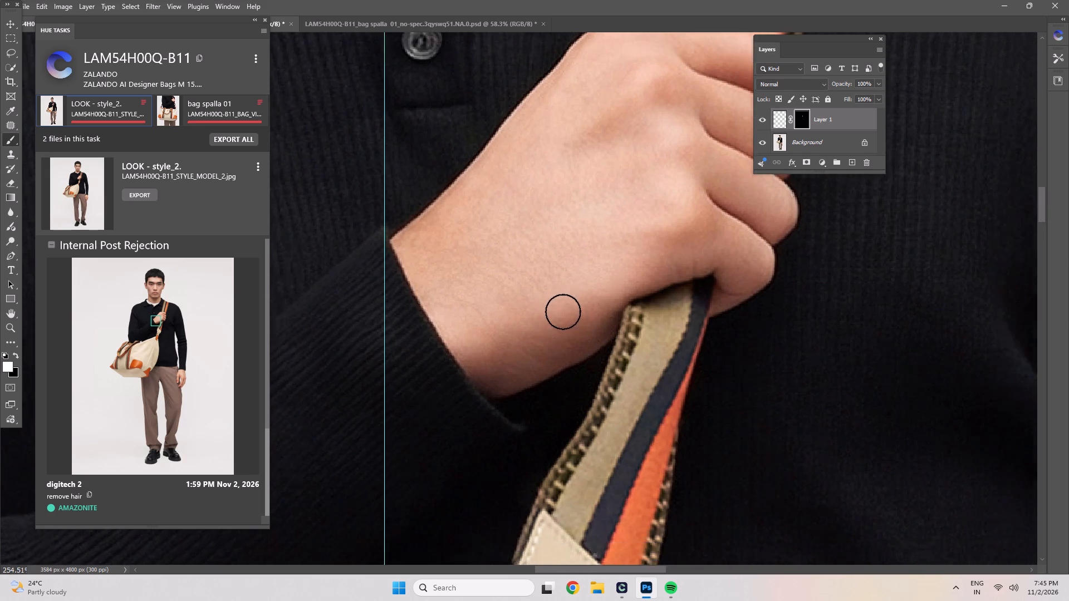
pyautogui.scroll(-9, 565, 309)
pyautogui.hotkey('ctrl', 'e')
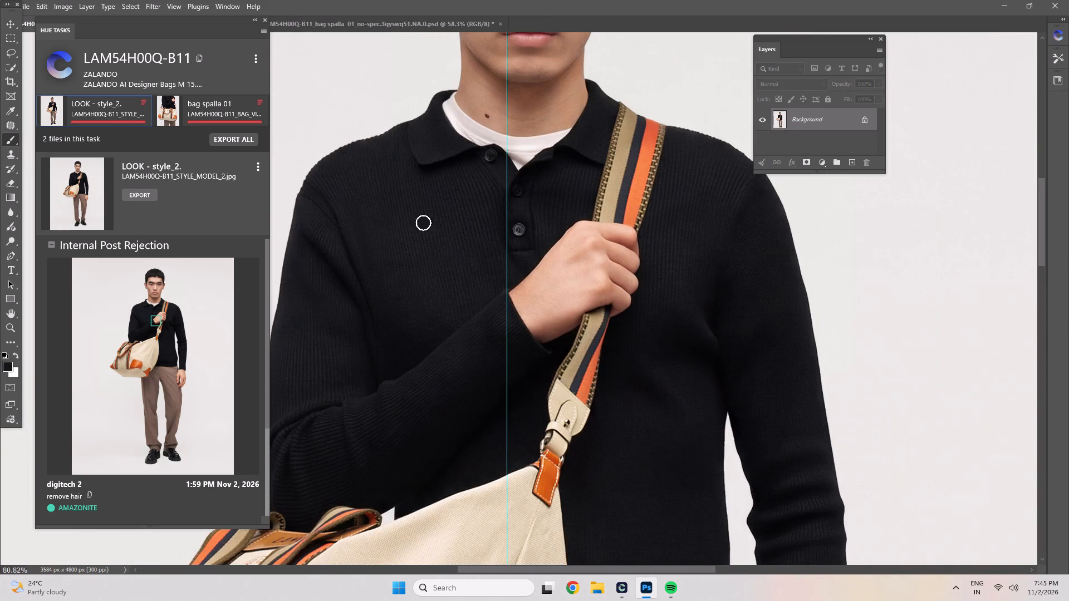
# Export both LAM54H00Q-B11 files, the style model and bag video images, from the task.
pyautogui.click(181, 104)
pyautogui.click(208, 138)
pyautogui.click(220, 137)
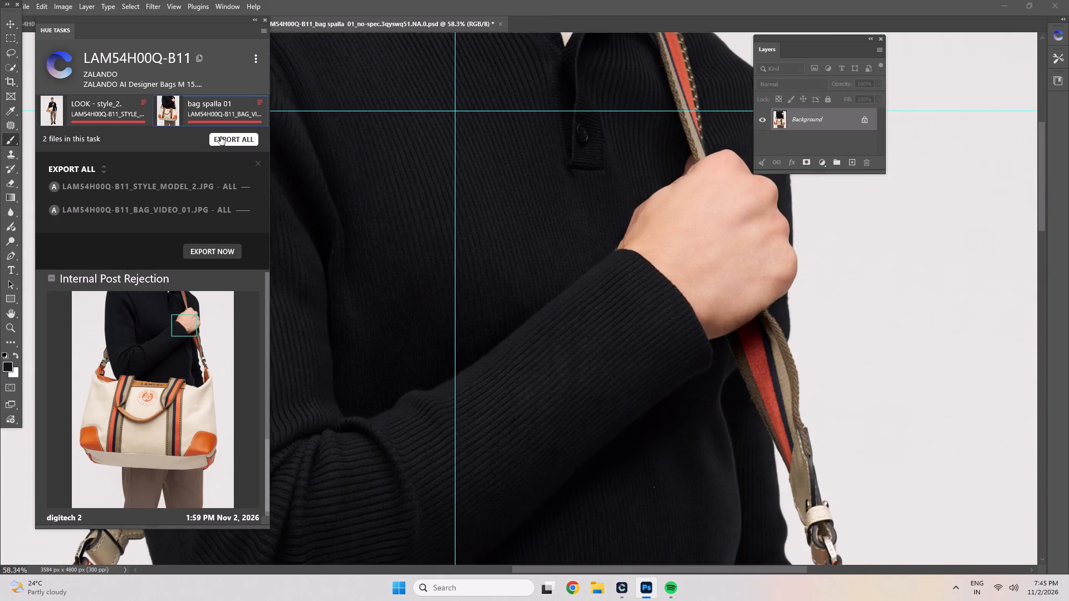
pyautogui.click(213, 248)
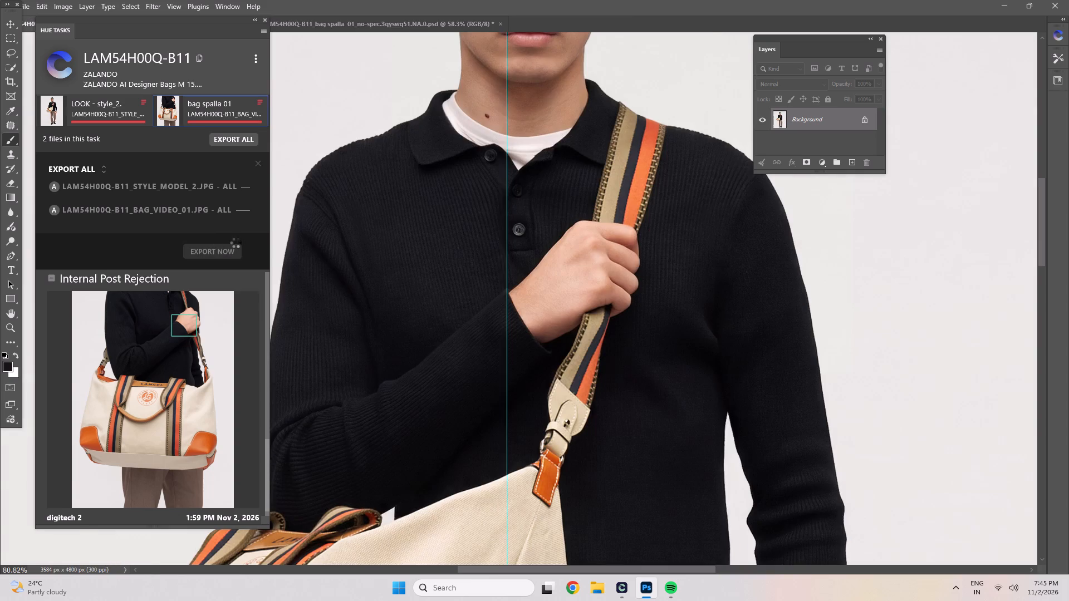
# Examine the retouched hand in the bag spalla 01 image.
pyautogui.click(204, 109)
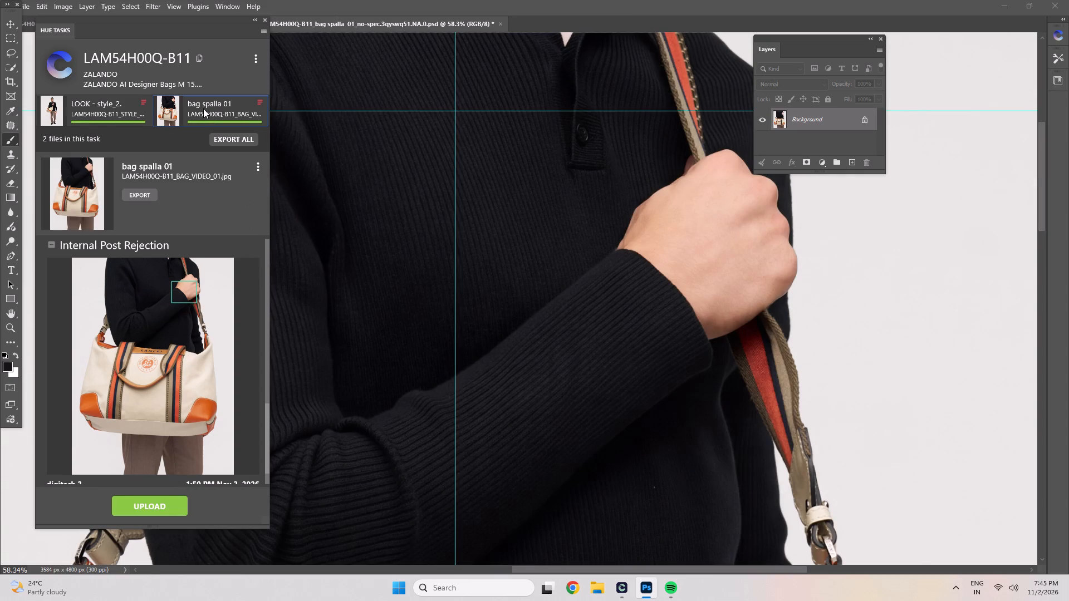
pyautogui.press('space')
pyautogui.press('space')
pyautogui.press('space')
pyautogui.press('space')
pyautogui.press('space')
pyautogui.press('space')
pyautogui.press('space')
pyautogui.press('space')
pyautogui.press('space')
pyautogui.press('space')
pyautogui.press('space')
pyautogui.press('space')
pyautogui.scroll(-5, 486, 198)
# In the LOOK - style_2 image, patch the dark mole on the neck with clean skin from above it.
pyautogui.click(126, 100)
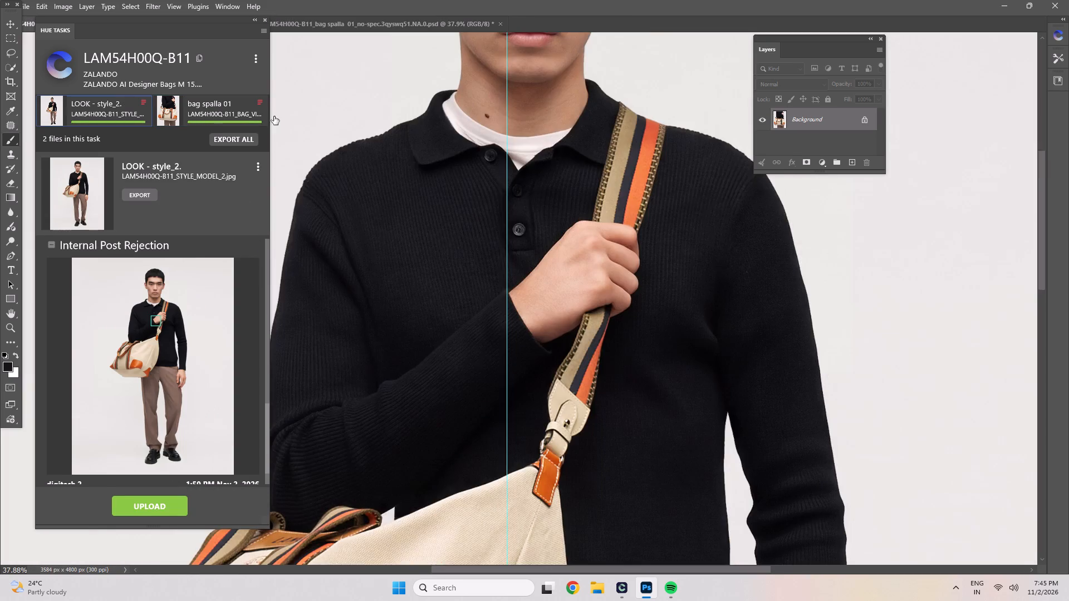
pyautogui.press('space')
pyautogui.press('space')
pyautogui.press('space')
pyautogui.press('space')
pyautogui.press('space')
pyautogui.press('space')
pyautogui.press('space')
pyautogui.press('space')
pyautogui.press('space')
pyautogui.press('space')
pyautogui.press('space')
pyautogui.press('space')
pyautogui.press('space')
pyautogui.press('space')
pyautogui.press('space')
pyautogui.press('space')
pyautogui.press('space')
pyautogui.press('space')
pyautogui.press('space')
pyautogui.press('space')
pyautogui.moveTo(411, 106); pyautogui.dragTo(438, 235)
pyautogui.scroll(16, 497, 230)
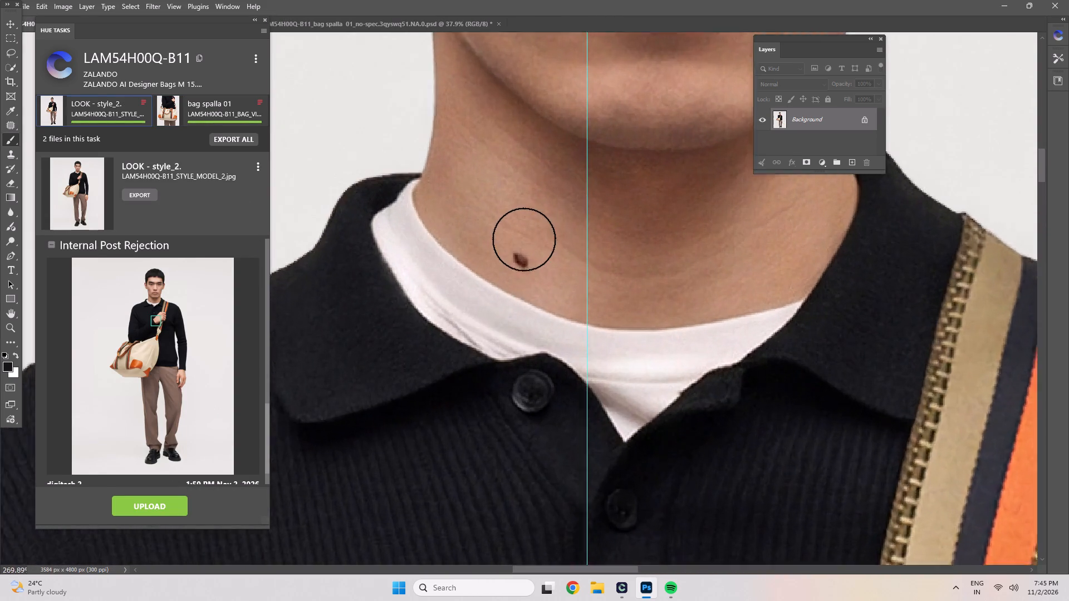
pyautogui.press('j')
pyautogui.moveTo(508, 238); pyautogui.dragTo(521, 247)
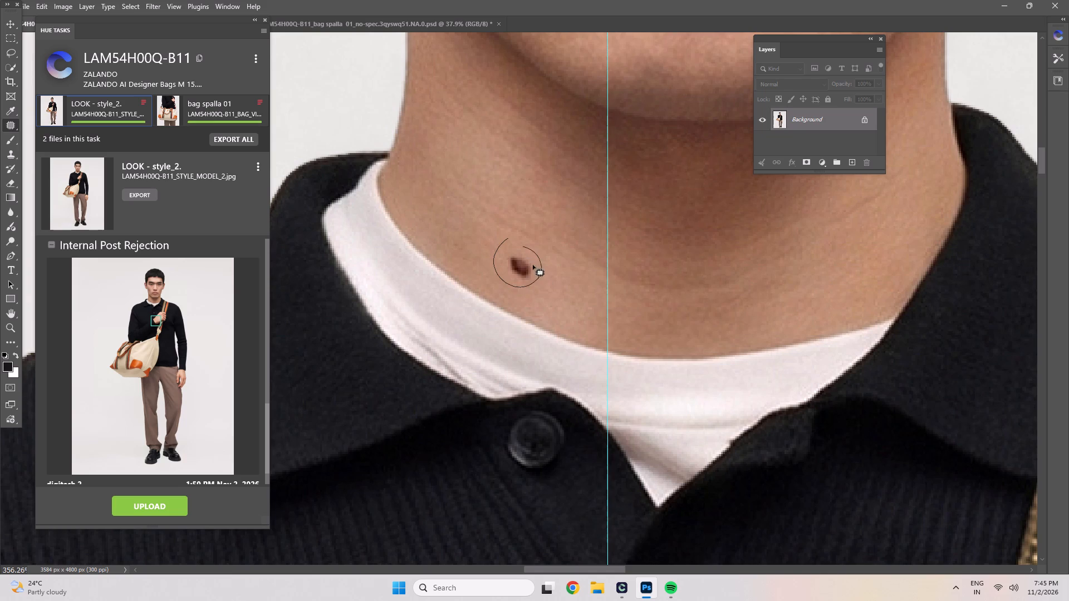
pyautogui.moveTo(527, 257); pyautogui.dragTo(538, 148)
pyautogui.click(538, 148)
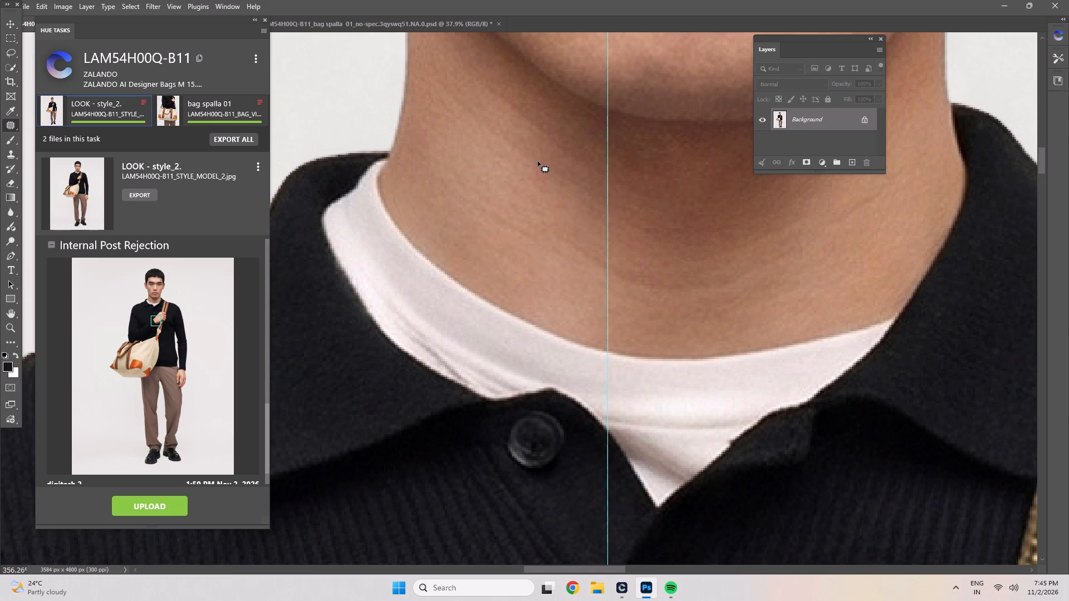
# Patch the small spots on the model's cheek beside the mouth and below the eye with nearby clean skin.
pyautogui.scroll(-16, 546, 195)
pyautogui.scroll(7, 551, 131)
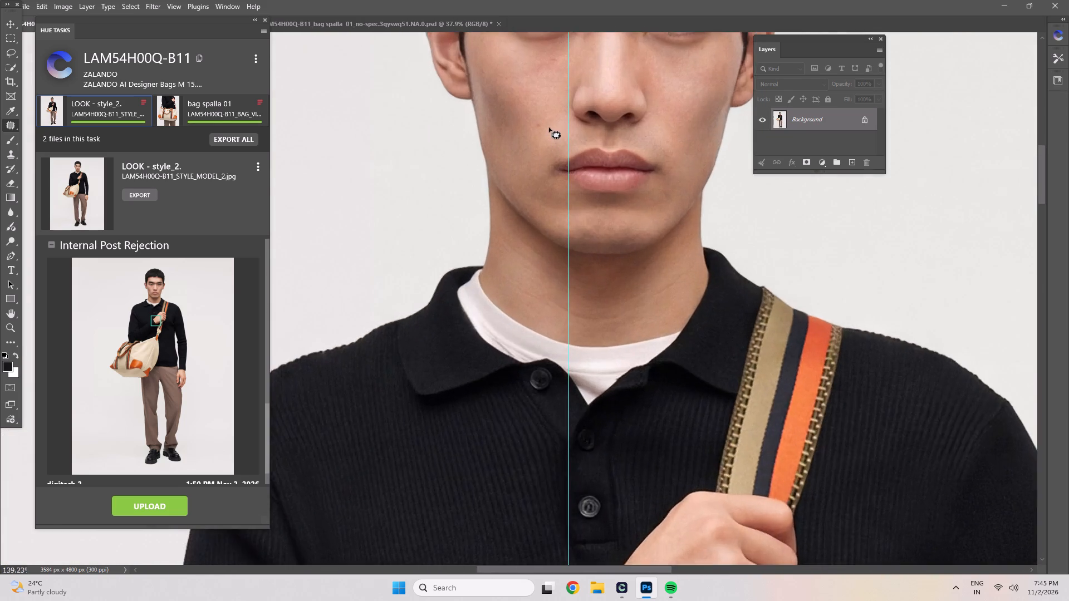
pyautogui.scroll(3, 549, 127)
pyautogui.press('space')
pyautogui.press('space')
pyautogui.press('space')
pyautogui.press('space')
pyautogui.press('space')
pyautogui.press('space')
pyautogui.press('space')
pyautogui.press('space')
pyautogui.press('space')
pyautogui.moveTo(543, 127); pyautogui.dragTo(549, 190)
pyautogui.moveTo(536, 173); pyautogui.dragTo(543, 174)
pyautogui.moveTo(538, 183); pyautogui.dragTo(513, 229)
pyautogui.click(513, 229)
pyautogui.moveTo(555, 73); pyautogui.dragTo(564, 79)
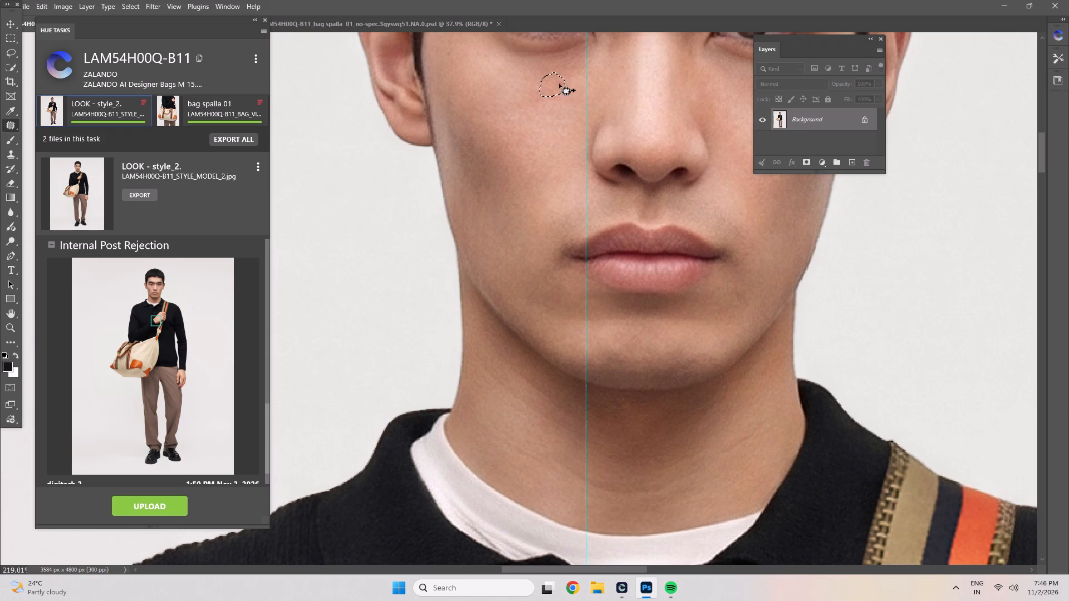
pyautogui.moveTo(558, 85); pyautogui.dragTo(545, 130)
pyautogui.click(545, 130)
# Export all files of the LAM54H00Q-B11 task again with the face and neck retouching.
pyautogui.press('space')
pyautogui.press('space')
pyautogui.press('space')
pyautogui.press('space')
pyautogui.press('space')
pyautogui.press('space')
pyautogui.press('space')
pyautogui.press('space')
pyautogui.press('space')
pyautogui.press('space')
pyautogui.press('space')
pyautogui.press('space')
pyautogui.press('space')
pyautogui.press('space')
pyautogui.press('space')
pyautogui.scroll(-9, 546, 165)
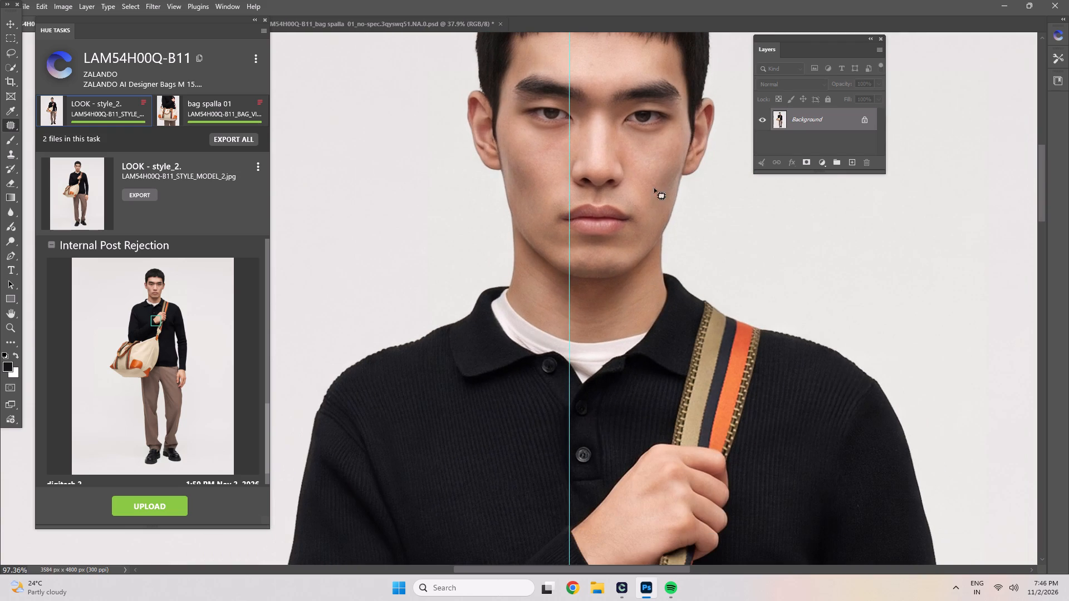
pyautogui.click(227, 137)
pyautogui.click(210, 253)
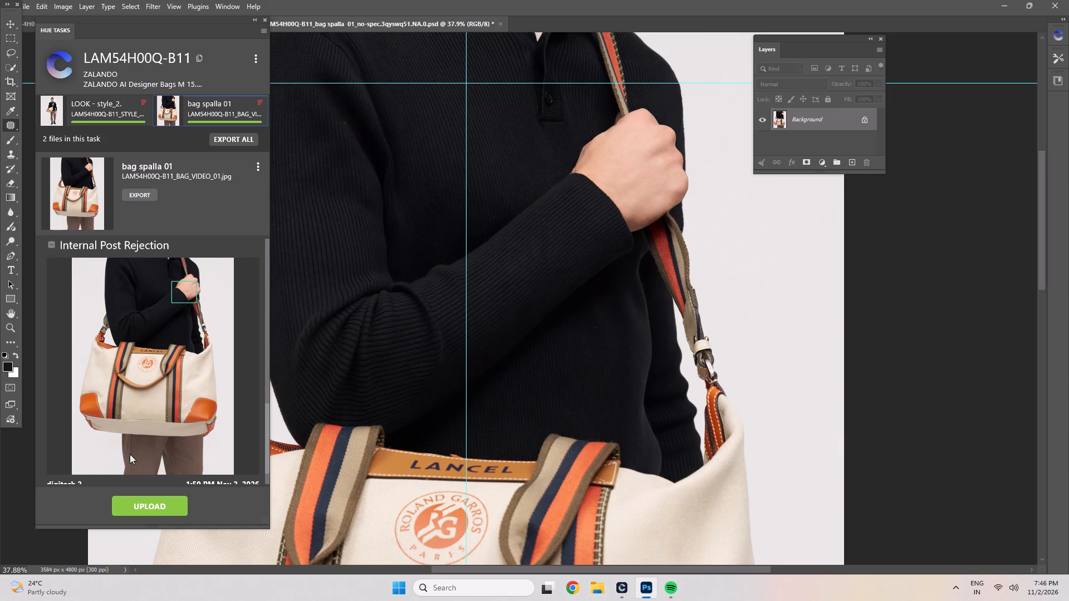
# Upload the exported LAM54H00Q-B11 files to the task.
pyautogui.click(143, 500)
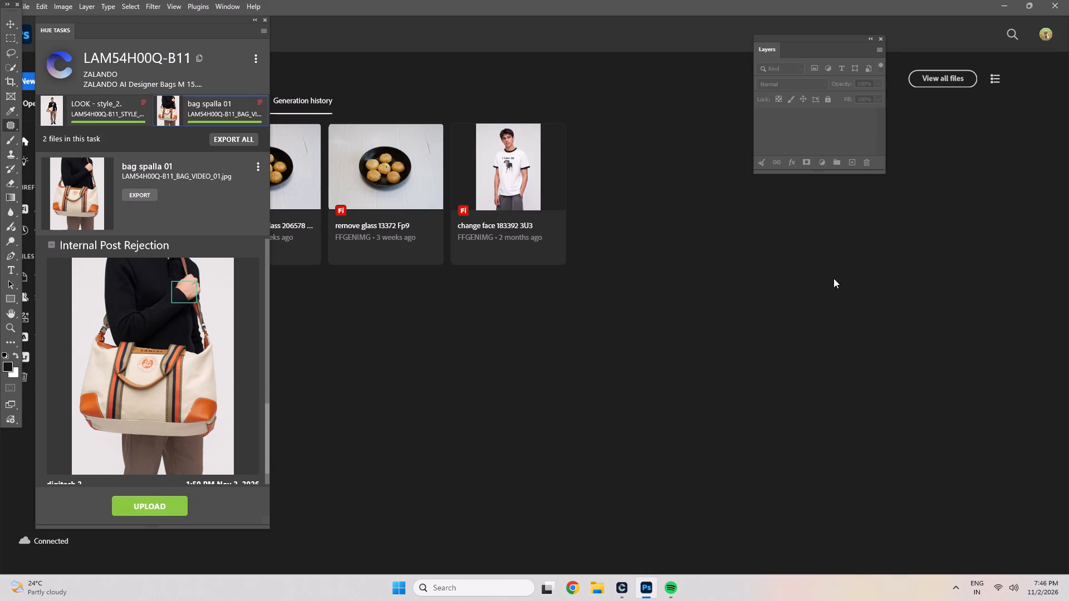
# Close Photoshop.
pyautogui.click(1053, 3)
# Switch to Hue, acknowledge the task refresh notice, and open the rejected COH51H0VK-Q11 shoulder bag task in Photoshop.
pyautogui.click(619, 595)
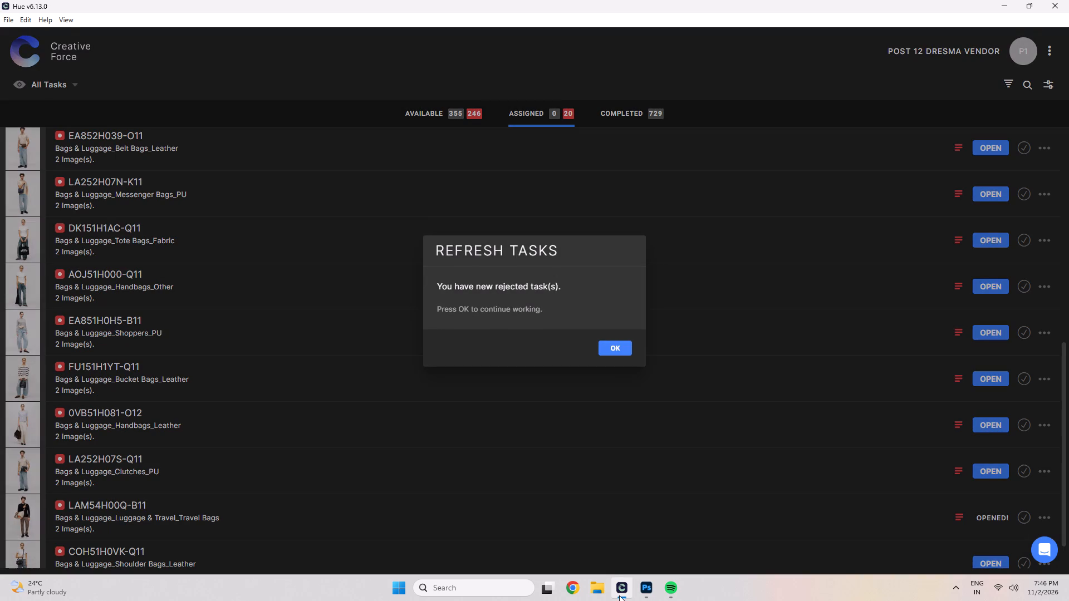
pyautogui.click(611, 348)
pyautogui.scroll(-5, 375, 479)
pyautogui.scroll(7, 274, 489)
pyautogui.scroll(-15, 250, 452)
pyautogui.scroll(-6, 249, 467)
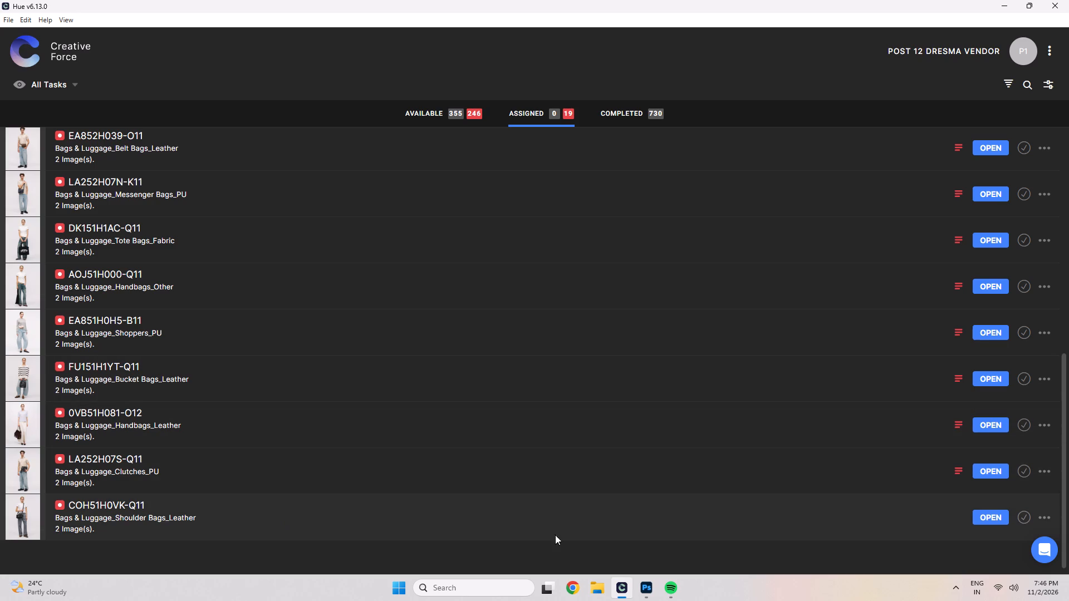
pyautogui.click(989, 517)
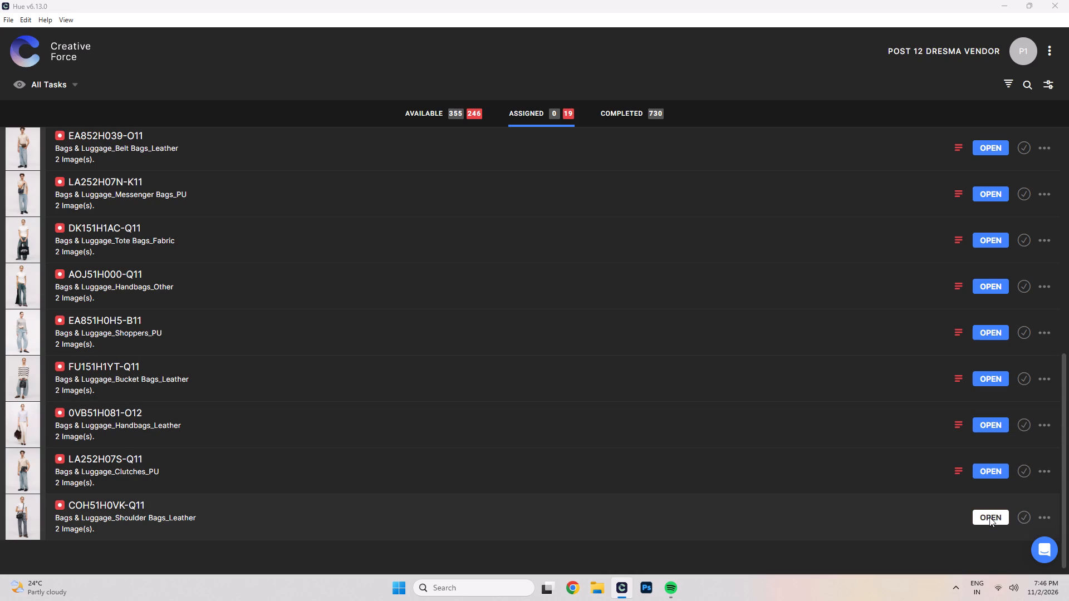
pyautogui.click(989, 516)
pyautogui.click(1043, 514)
pyautogui.click(987, 438)
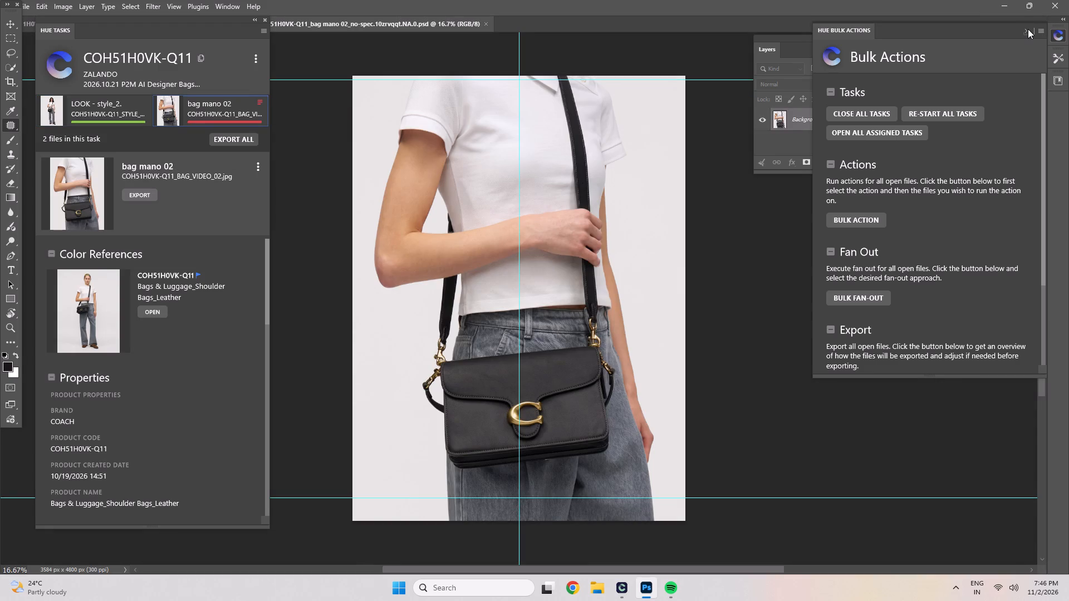
# Hide the Hue Bulk Actions controls to clear the workspace around the bag mano 02 image.
pyautogui.click(1027, 29)
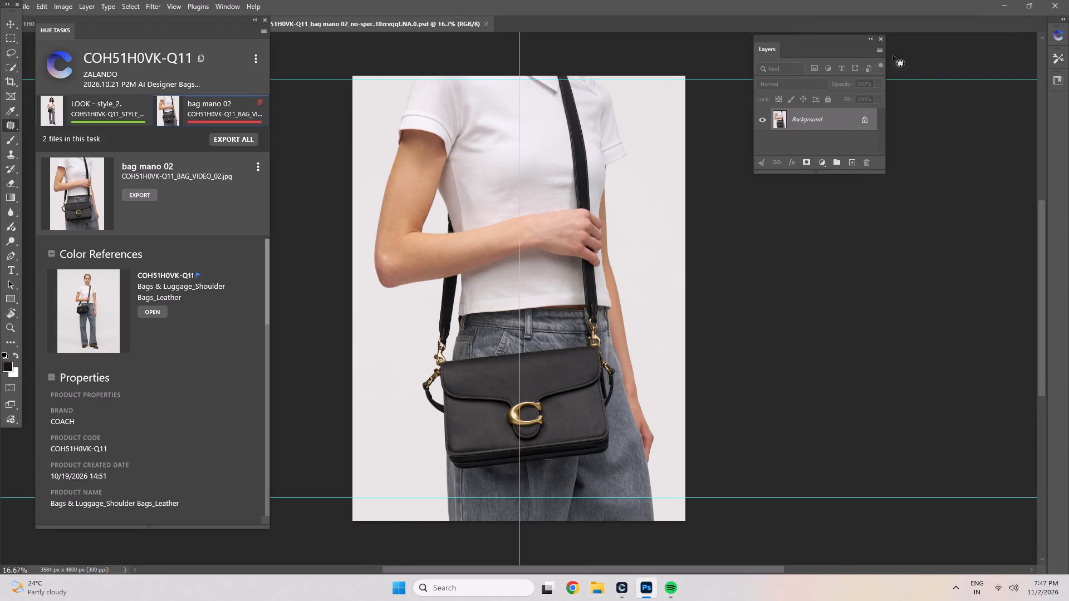
# Review the internal post rejection comments and marked areas for the COH51H0VK-Q11 bag mano 02 image.
pyautogui.moveTo(269, 292); pyautogui.dragTo(266, 473)
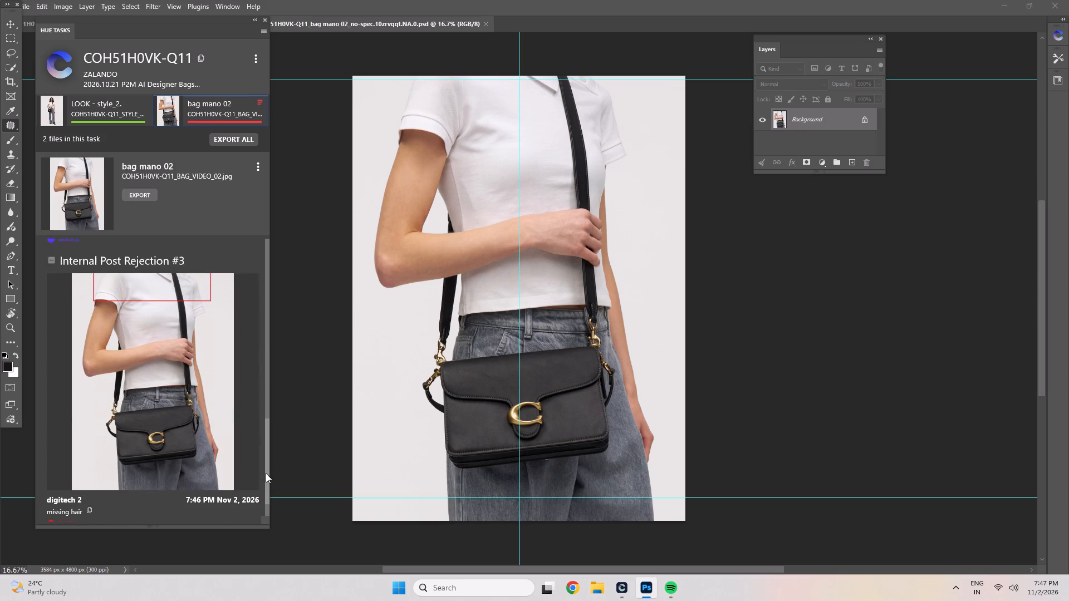
pyautogui.moveTo(266, 473); pyautogui.dragTo(297, 425)
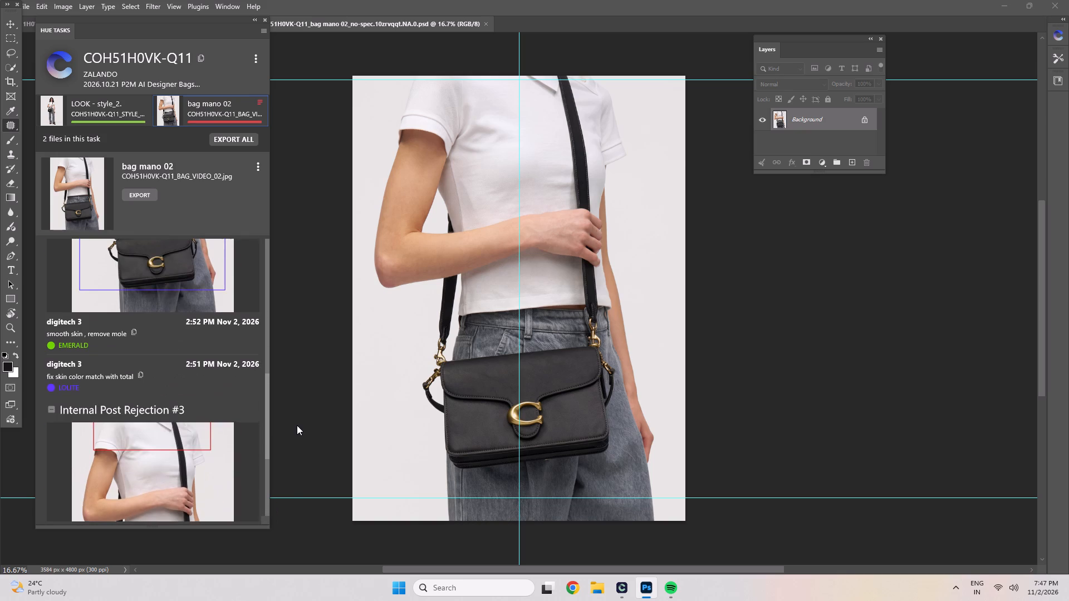
# Review the Internal Post Rejection #3 comment and marked area for the bag mano 02 image.
pyautogui.moveTo(297, 425); pyautogui.dragTo(301, 529)
# Switch to Chrome and search Google for WhatsApp from the new tab page.
pyautogui.click(577, 595)
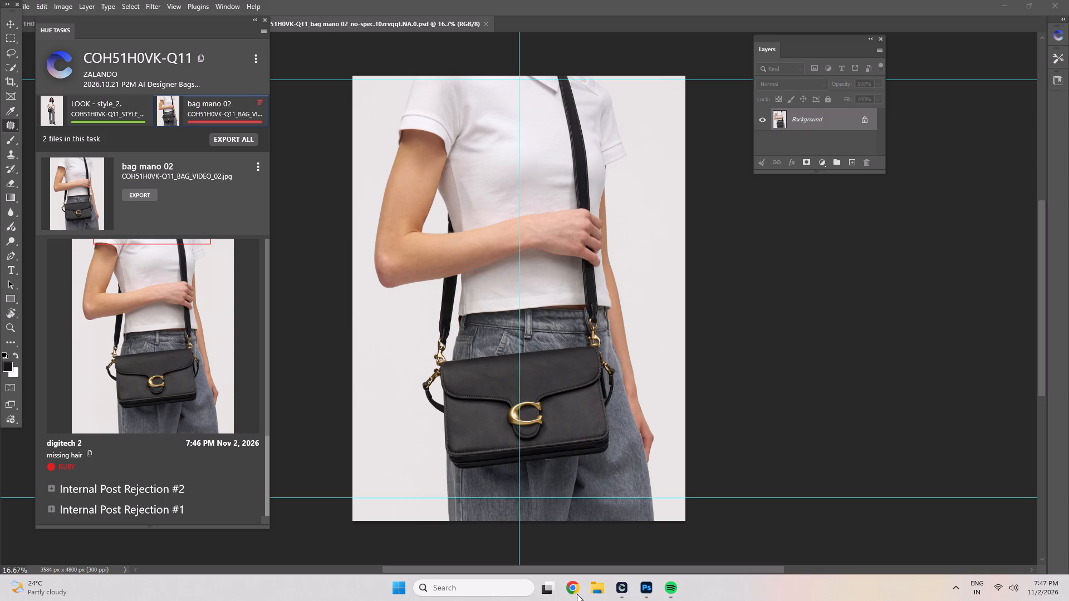
pyautogui.click(556, 314)
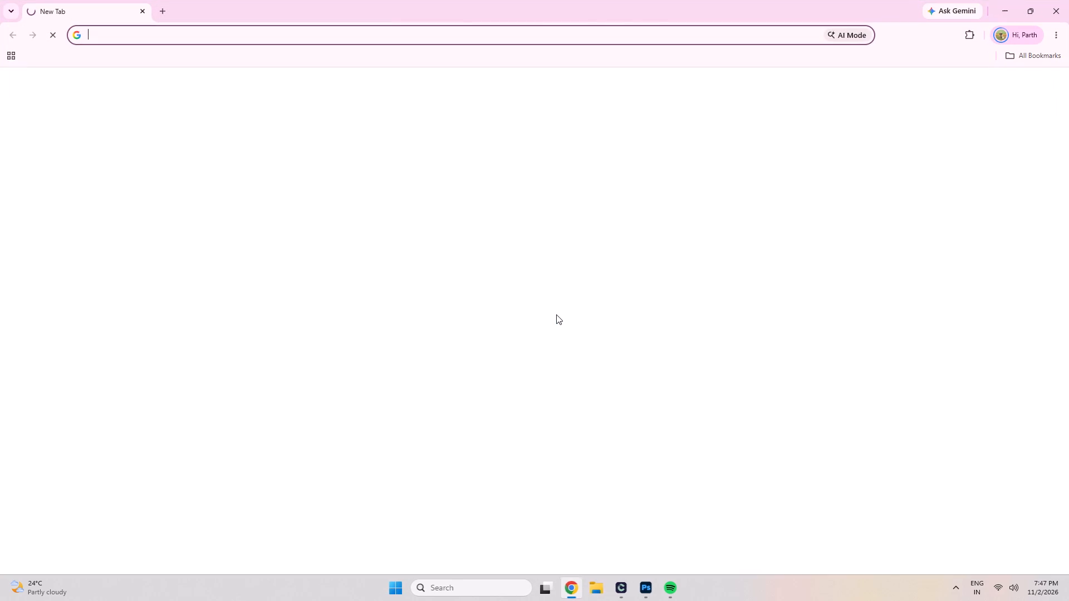
pyautogui.click(585, 229)
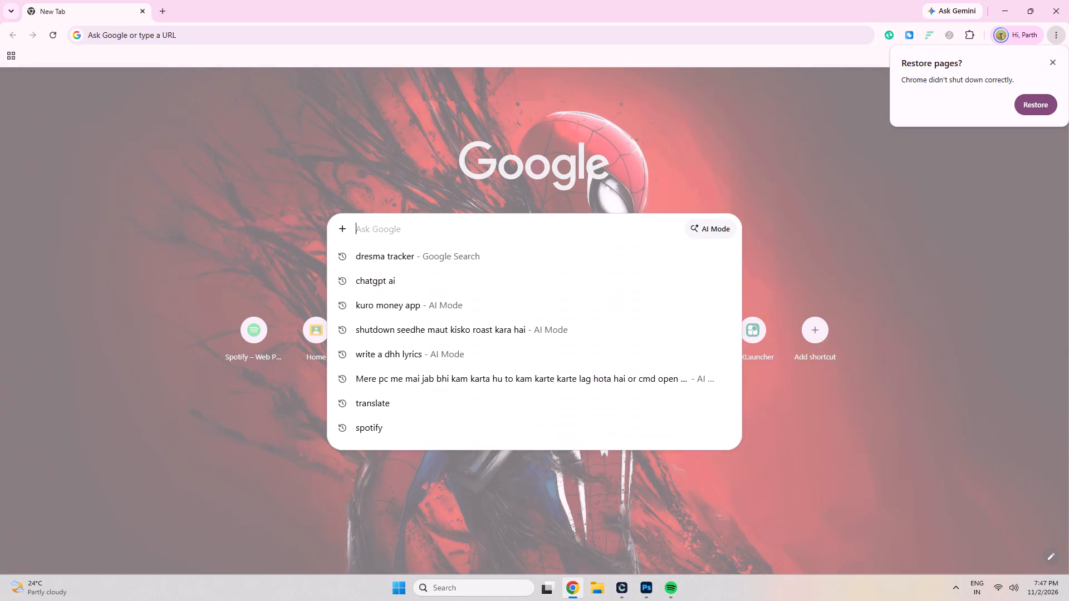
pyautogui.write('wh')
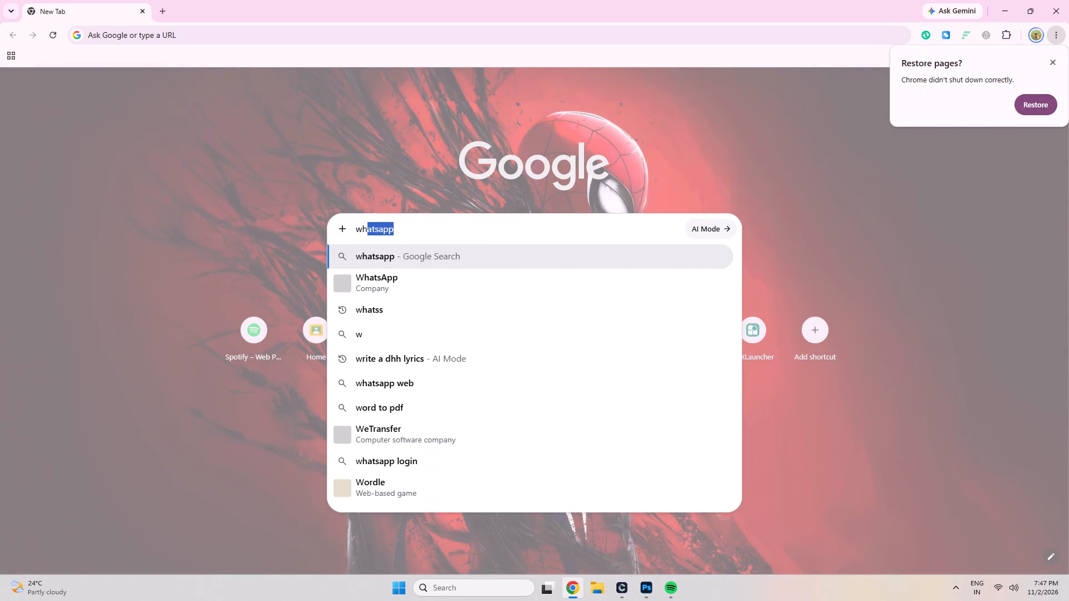
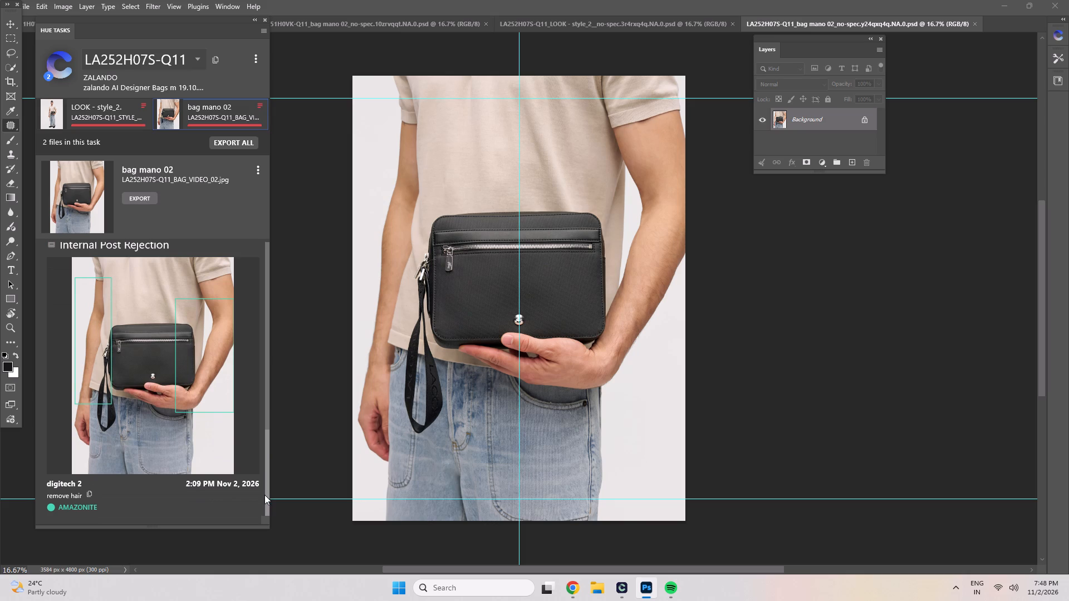
# Select the skin of both arms and the hand holding the bag with Quick Selection, and copy it to a new layer.
pyautogui.moveTo(264, 495); pyautogui.dragTo(266, 495)
pyautogui.scroll(5, 654, 230)
pyautogui.scroll(-5, 654, 230)
pyautogui.press('w')
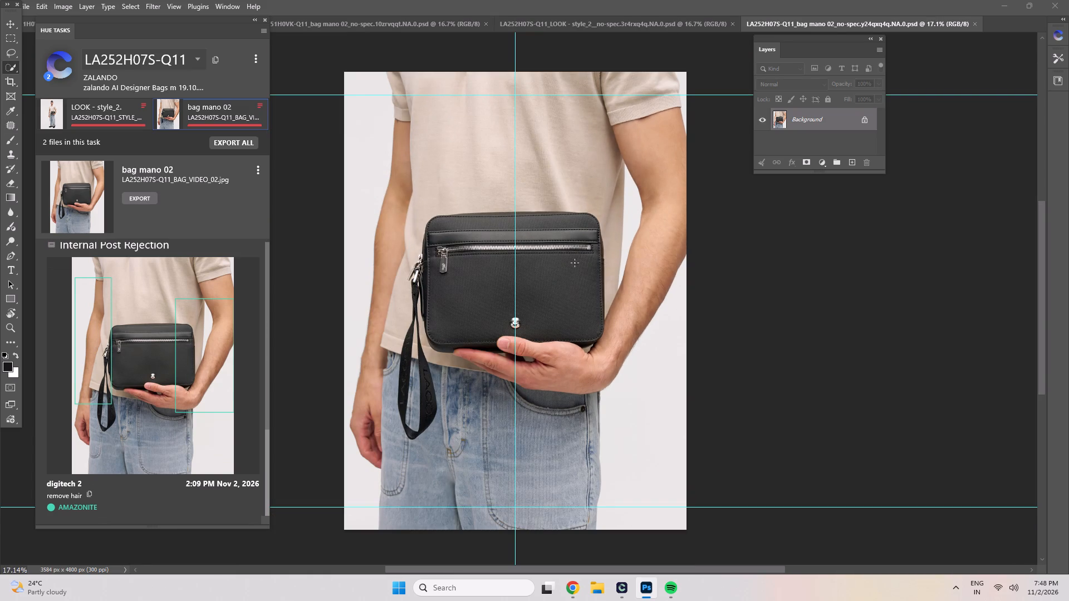
pyautogui.moveTo(670, 133); pyautogui.dragTo(674, 191)
pyautogui.moveTo(605, 363); pyautogui.dragTo(582, 371)
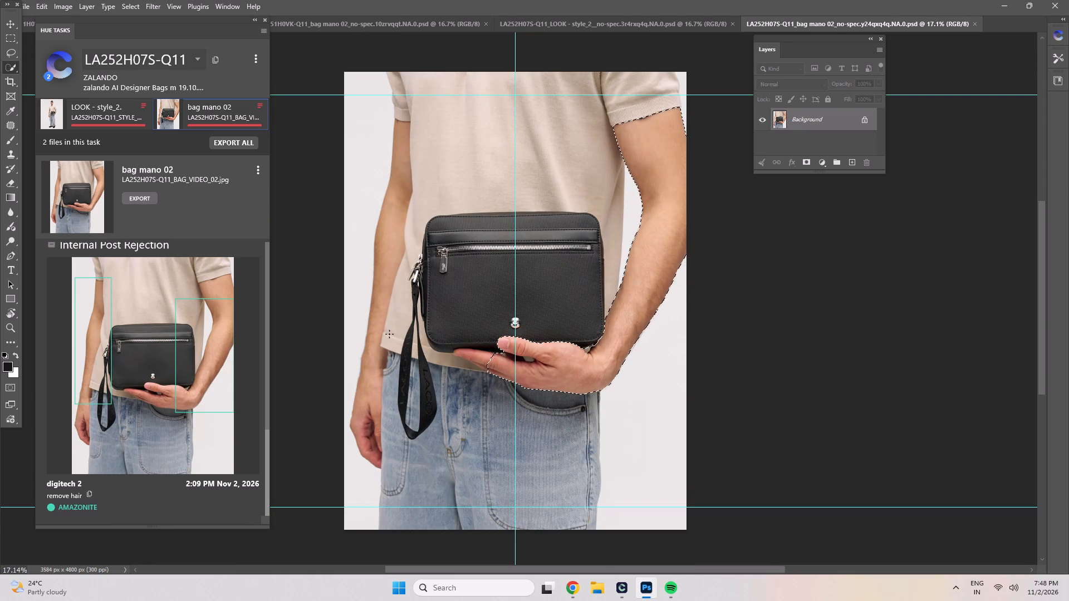
pyautogui.moveTo(403, 173); pyautogui.dragTo(379, 321)
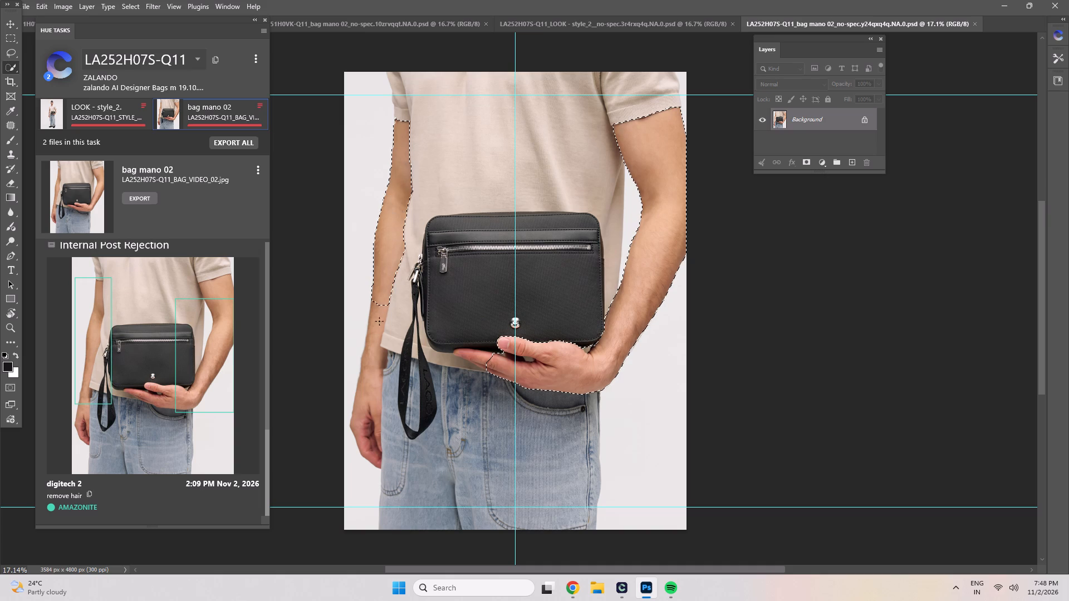
pyautogui.moveTo(379, 321); pyautogui.dragTo(372, 408)
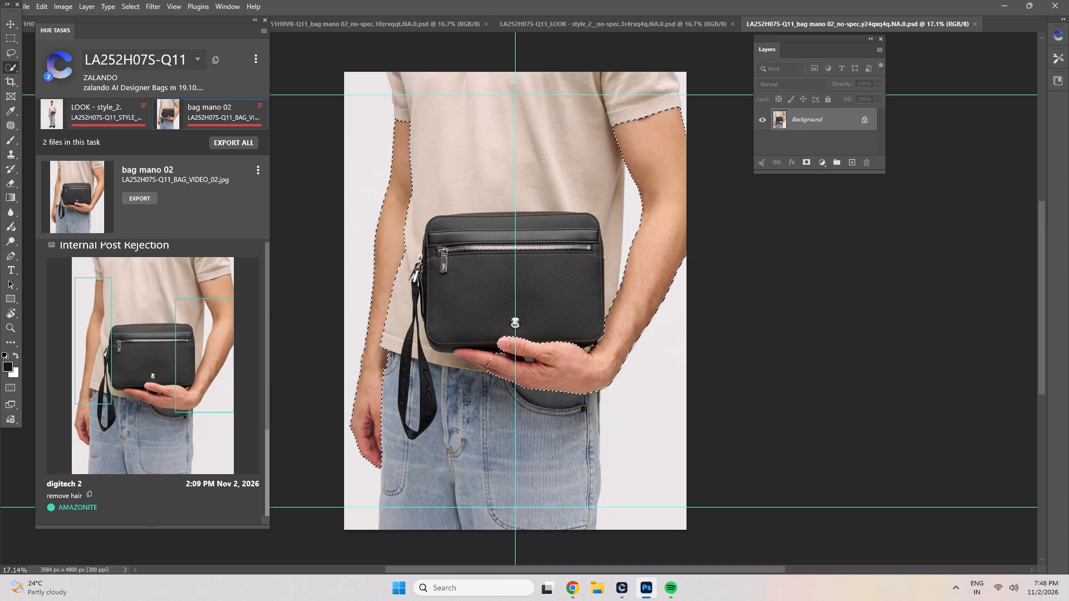
pyautogui.hotkey('ctrl', 'j')
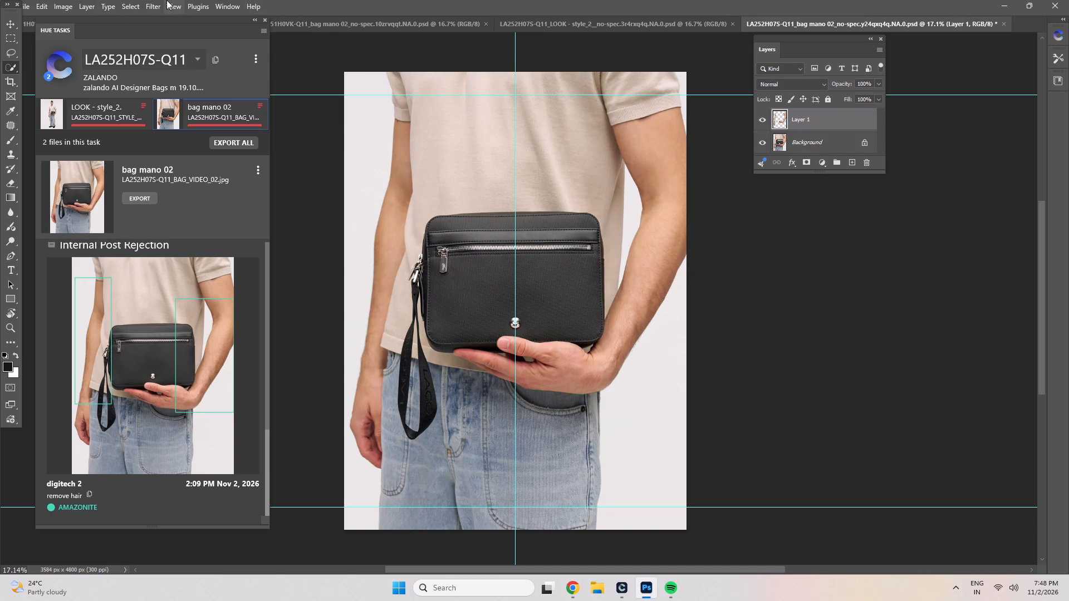
# Apply the Dust & Scratches filter to the copied skin layer with a 21-pixel radius and a threshold of 10 levels.
pyautogui.click(156, 7)
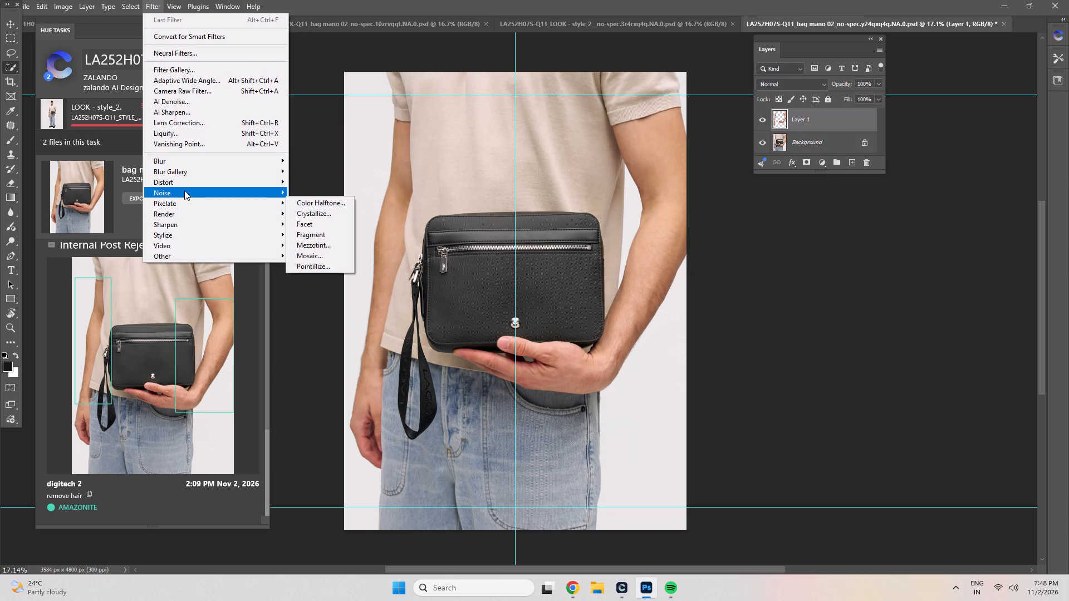
pyautogui.click(184, 190)
pyautogui.click(312, 213)
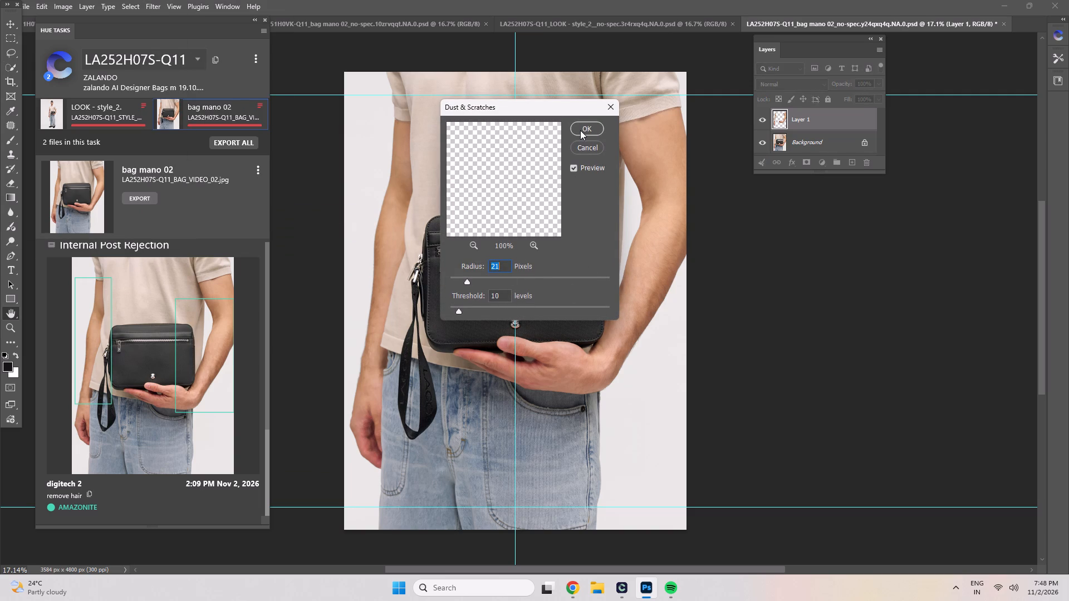
pyautogui.click(469, 280)
pyautogui.click(579, 125)
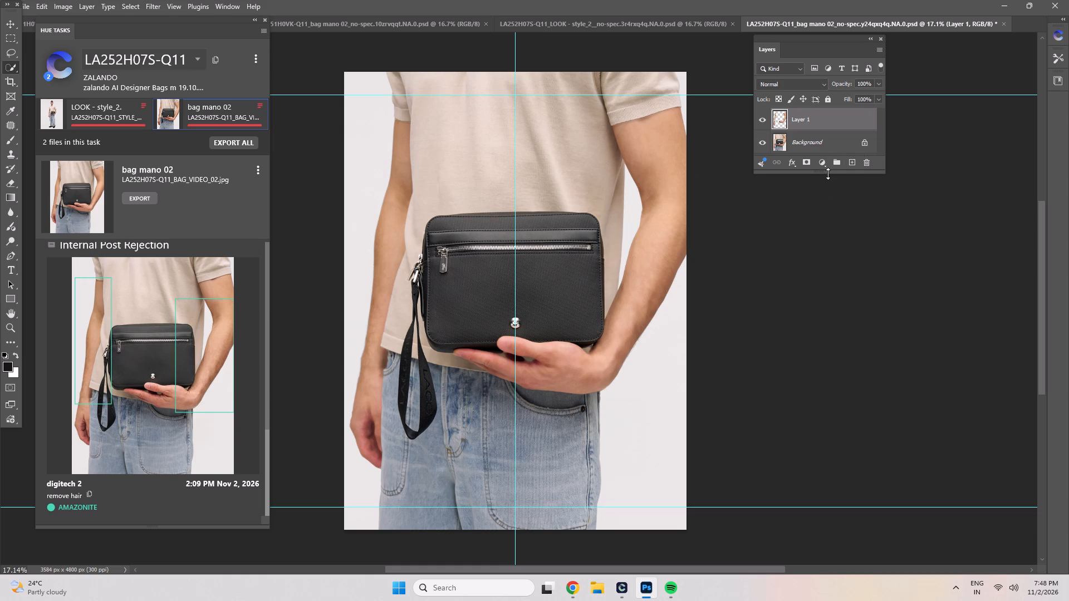
# Add a black layer mask that hides the filtered skin layer.
pyautogui.keyDown('alt'); pyautogui.click(803, 162); pyautogui.keyUp('alt')
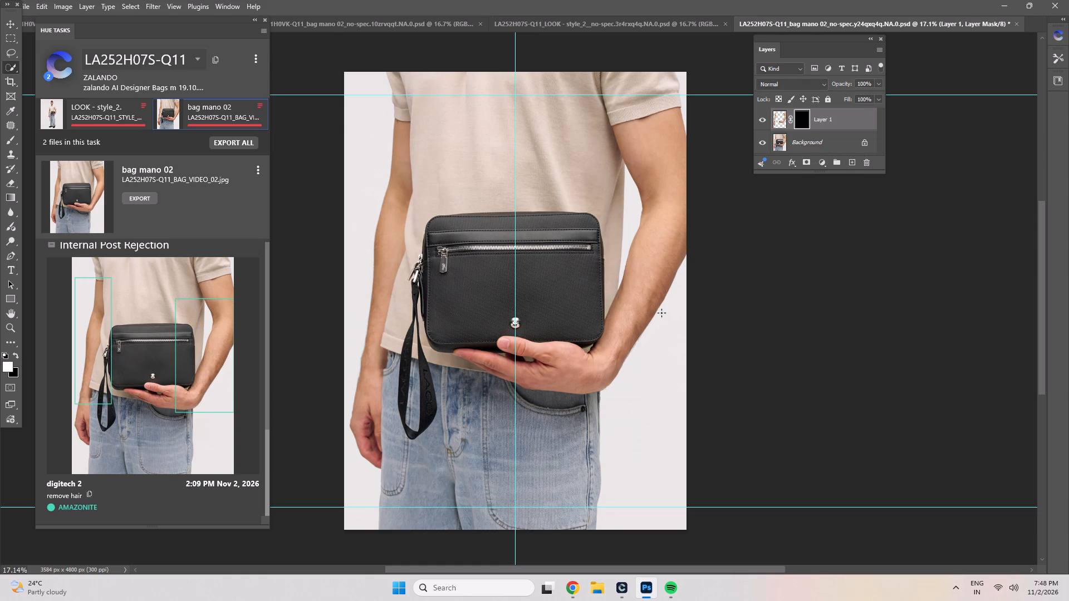
# Paint white on the layer mask with an enlarged brush along the outer forearm of the bag-holding arm to remove the hair.
pyautogui.scroll(4, 698, 235)
pyautogui.scroll(8, 659, 279)
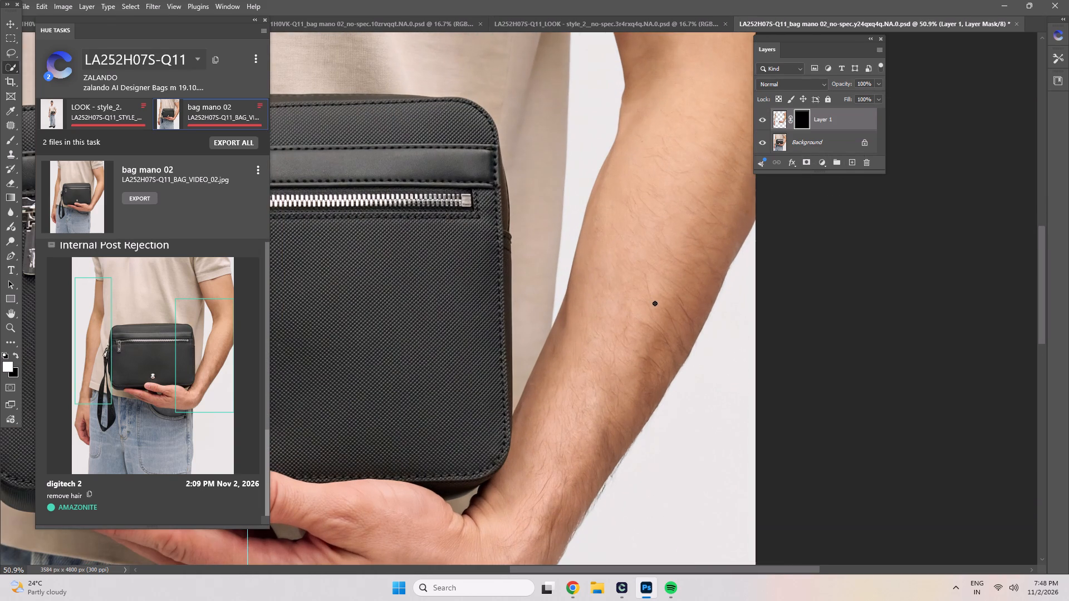
pyautogui.press('b')
pyautogui.scroll(2, 676, 338)
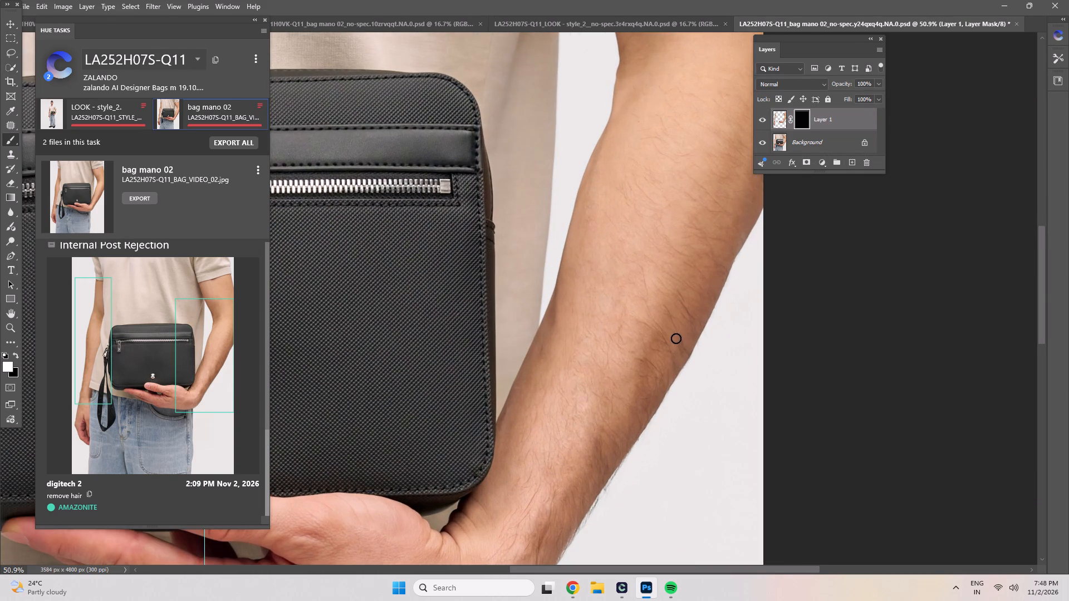
pyautogui.scroll(2, 676, 338)
pyautogui.scroll(-11, 676, 338)
pyautogui.press(']')
pyautogui.press(']')
pyautogui.press(']')
pyautogui.press(']')
pyautogui.press(']')
pyautogui.press(']')
pyautogui.press(']')
pyautogui.press(']')
pyautogui.press(']')
pyautogui.moveTo(654, 337); pyautogui.dragTo(654, 341)
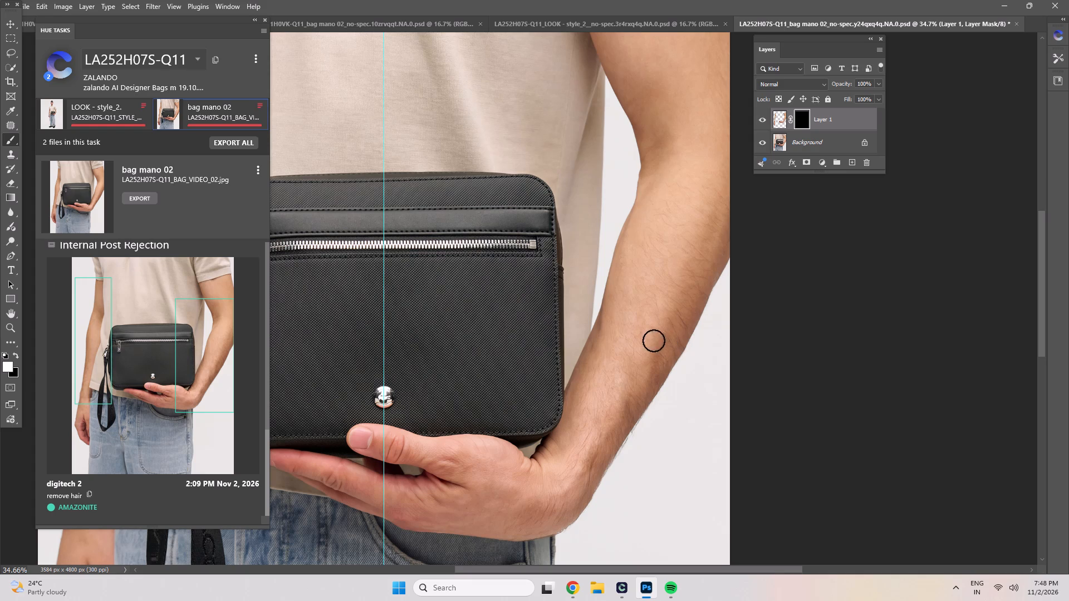
pyautogui.moveTo(654, 341); pyautogui.dragTo(632, 393)
pyautogui.moveTo(632, 393); pyautogui.dragTo(641, 407)
pyautogui.moveTo(641, 407); pyautogui.dragTo(616, 460)
pyautogui.moveTo(616, 460); pyautogui.dragTo(639, 395)
pyautogui.moveTo(640, 392); pyautogui.dragTo(659, 343)
pyautogui.moveTo(667, 328); pyautogui.dragTo(707, 209)
pyautogui.moveTo(709, 204); pyautogui.dragTo(720, 256)
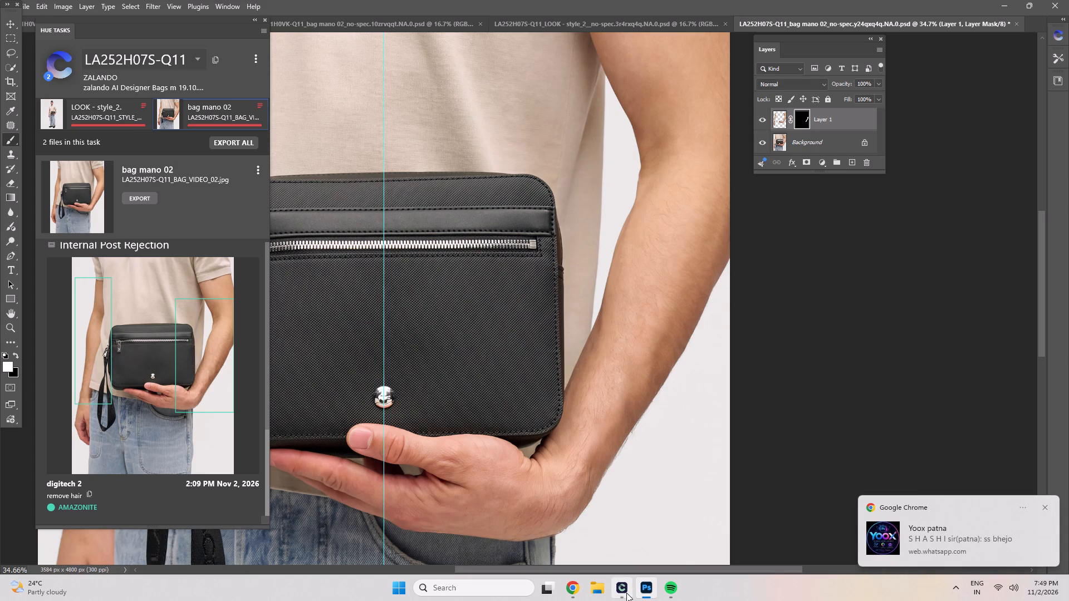
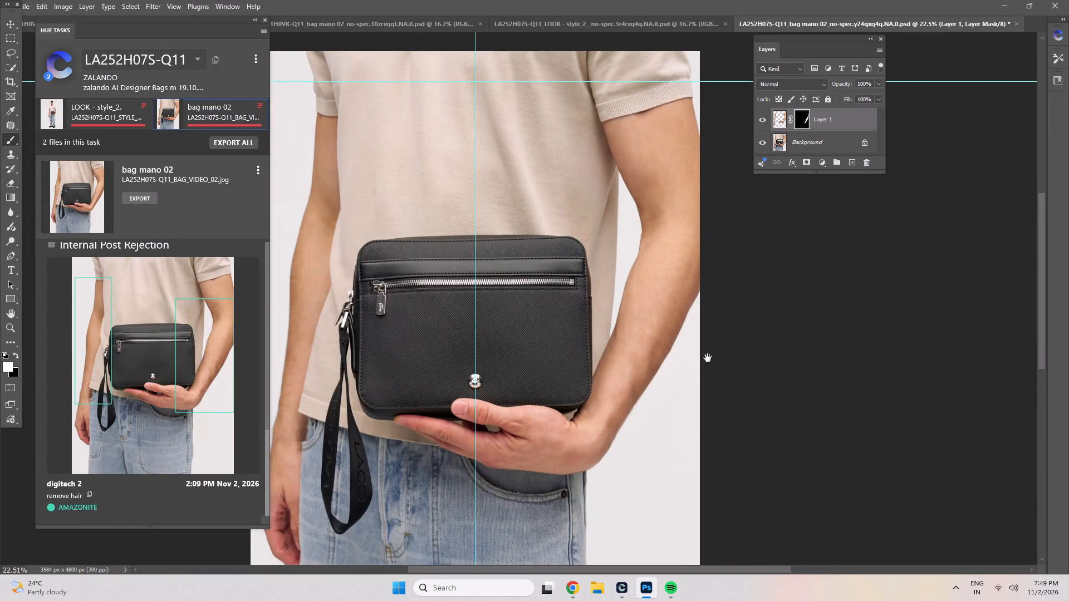
# Paint white on the layer mask along the arm hanging beside the wrist strap, from upper arm to wrist, to remove the hair.
pyautogui.moveTo(708, 358); pyautogui.dragTo(709, 357)
pyautogui.scroll(10, 411, 329)
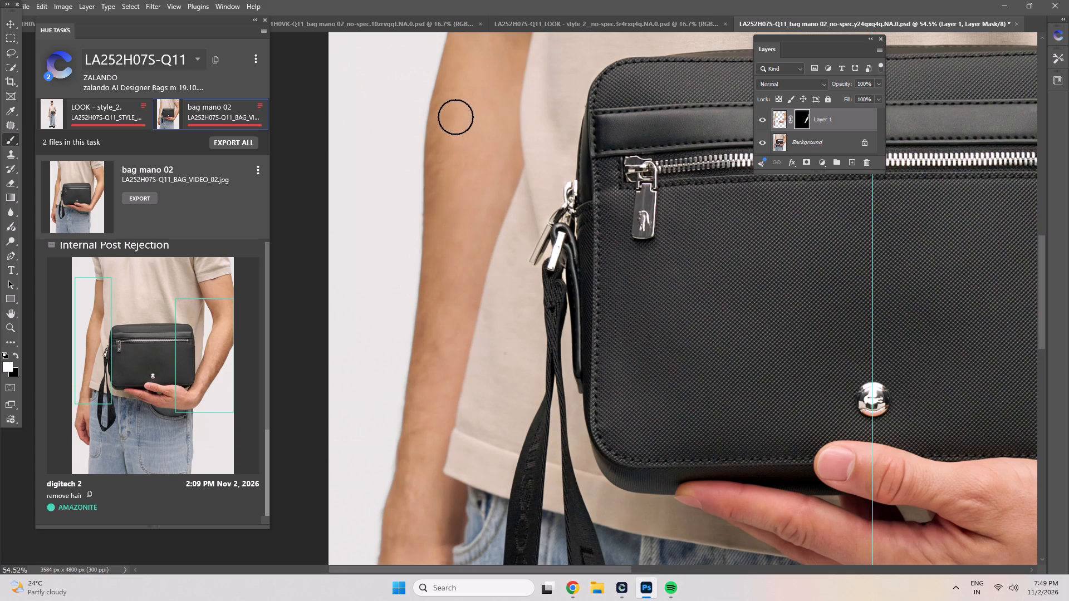
pyautogui.moveTo(442, 119); pyautogui.dragTo(432, 200)
pyautogui.moveTo(432, 196); pyautogui.dragTo(396, 561)
pyautogui.press('space')
pyautogui.press('space')
pyautogui.press('space')
pyautogui.press('space')
pyautogui.moveTo(408, 520); pyautogui.dragTo(409, 364)
pyautogui.moveTo(390, 371); pyautogui.dragTo(441, 331)
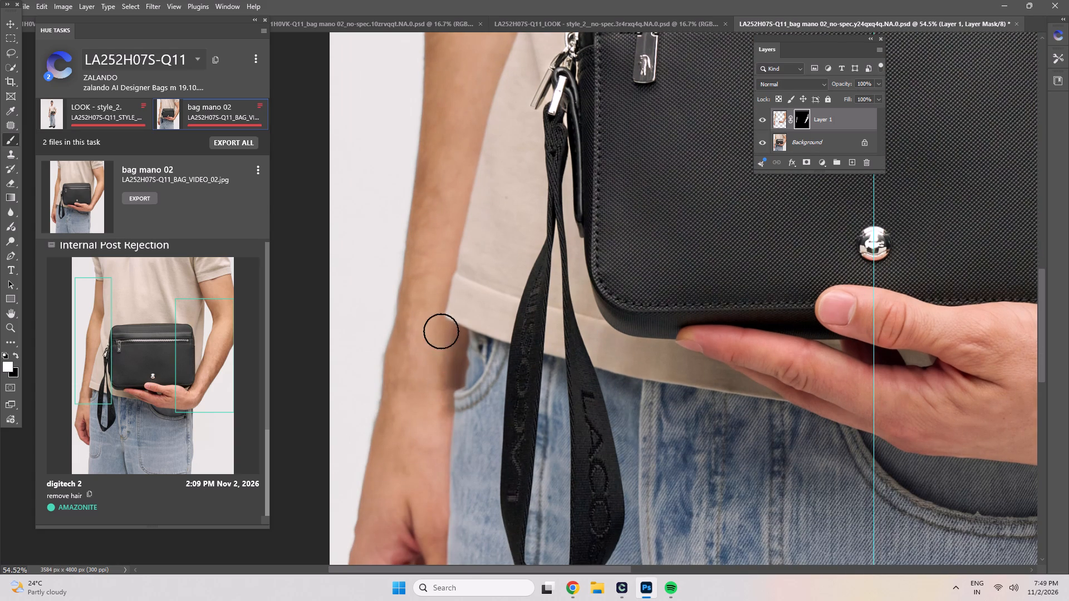
pyautogui.moveTo(441, 331); pyautogui.dragTo(438, 348)
pyautogui.press('space')
pyautogui.press('space')
pyautogui.press('space')
pyautogui.press('space')
pyautogui.press('space')
pyautogui.press('space')
pyautogui.press('space')
pyautogui.moveTo(438, 292); pyautogui.dragTo(438, 481)
pyautogui.moveTo(440, 303); pyautogui.dragTo(457, 184)
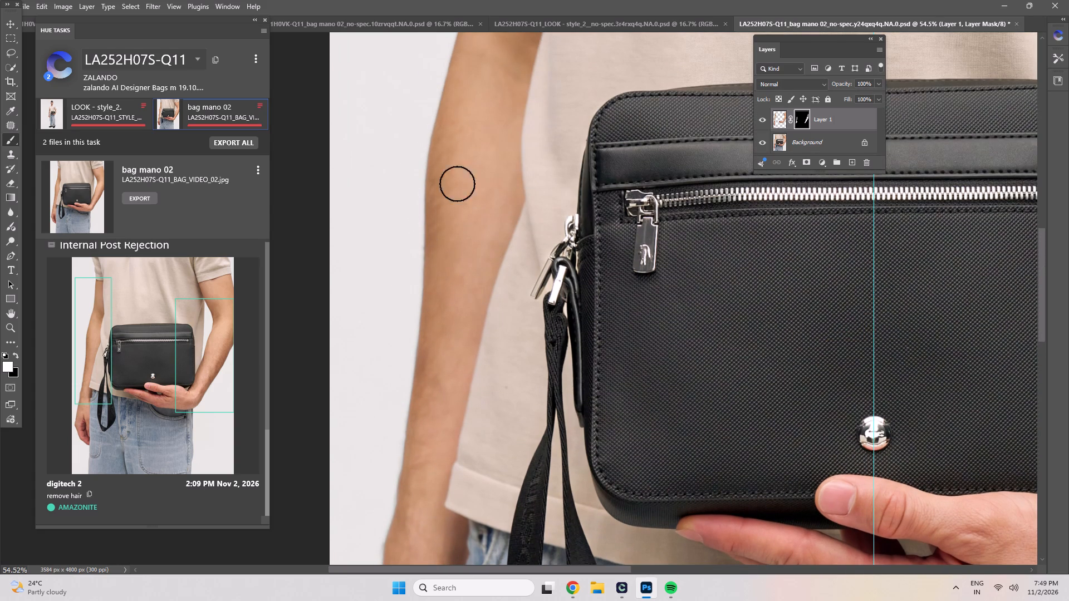
pyautogui.moveTo(457, 184); pyautogui.dragTo(517, 109)
# Merge the masked skin layer down into the Background layer.
pyautogui.press('space')
pyautogui.press('space')
pyautogui.press('space')
pyautogui.press('space')
pyautogui.press('space')
pyautogui.press('space')
pyautogui.press('space')
pyautogui.press('space')
pyautogui.press('space')
pyautogui.press('space')
pyautogui.press('space')
pyautogui.press('space')
pyautogui.press('space')
pyautogui.press('space')
pyautogui.press('space')
pyautogui.press('space')
pyautogui.press('space')
pyautogui.press('space')
pyautogui.press('space')
pyautogui.press('space')
pyautogui.scroll(-11, 503, 170)
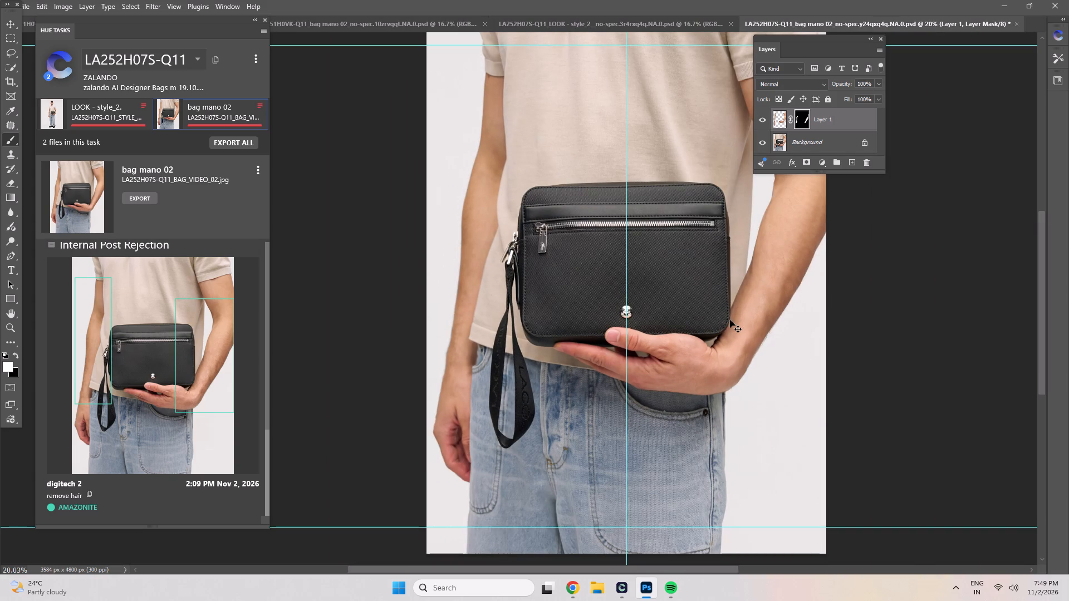
pyautogui.hotkey('ctrl', 'e')
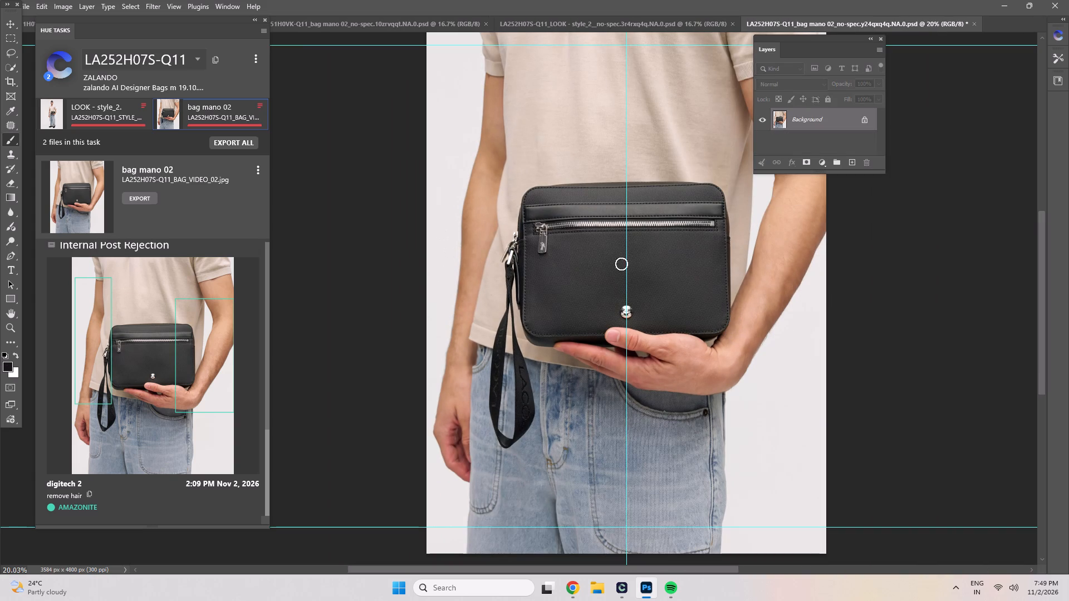
# Switch to the LOOK - style_2 file and open its Internal Post Rejection image at the zipper pull reference inset.
pyautogui.click(121, 125)
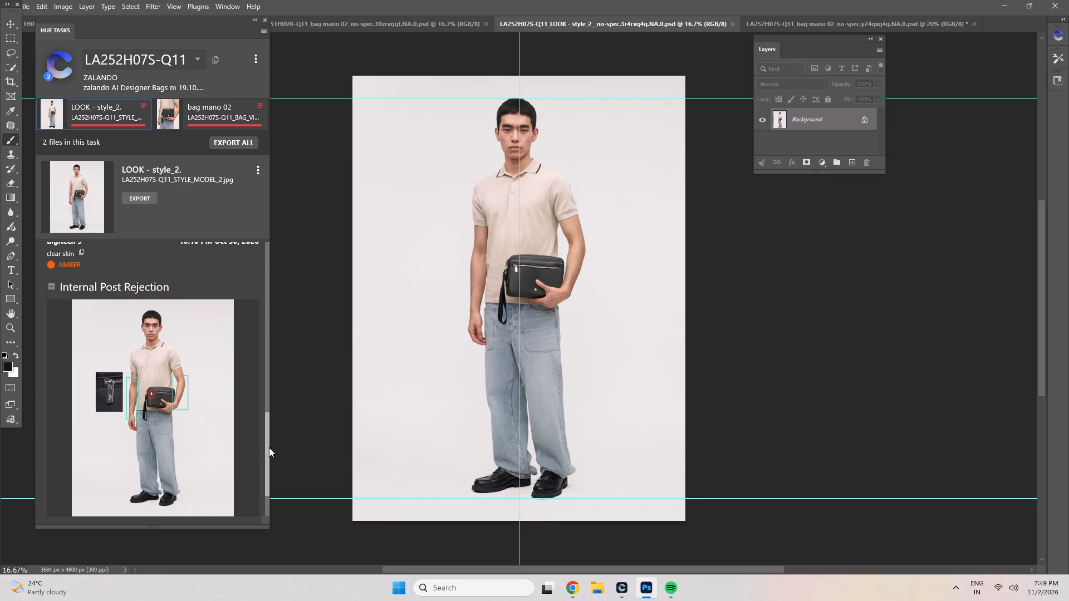
pyautogui.moveTo(269, 445); pyautogui.dragTo(289, 549)
pyautogui.click(190, 372)
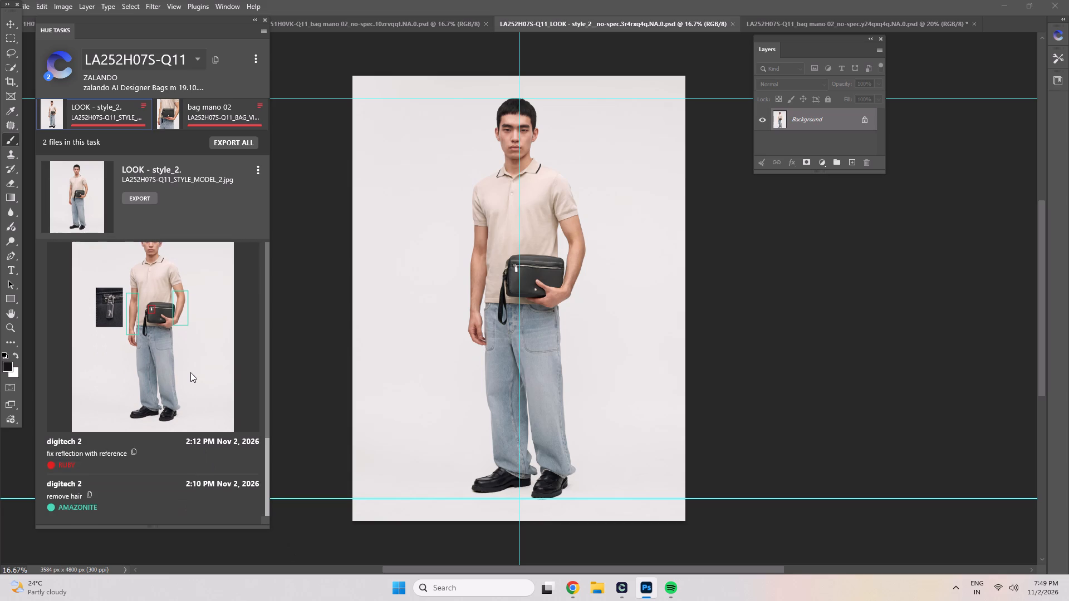
pyautogui.doubleClick(187, 317)
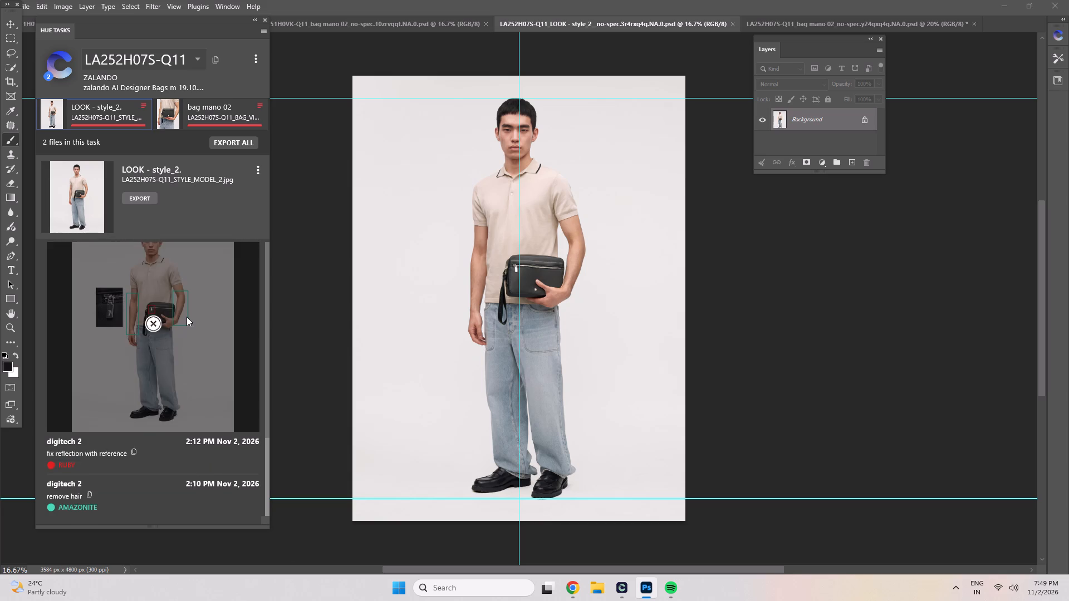
pyautogui.click(187, 317)
pyautogui.scroll(8, 408, 292)
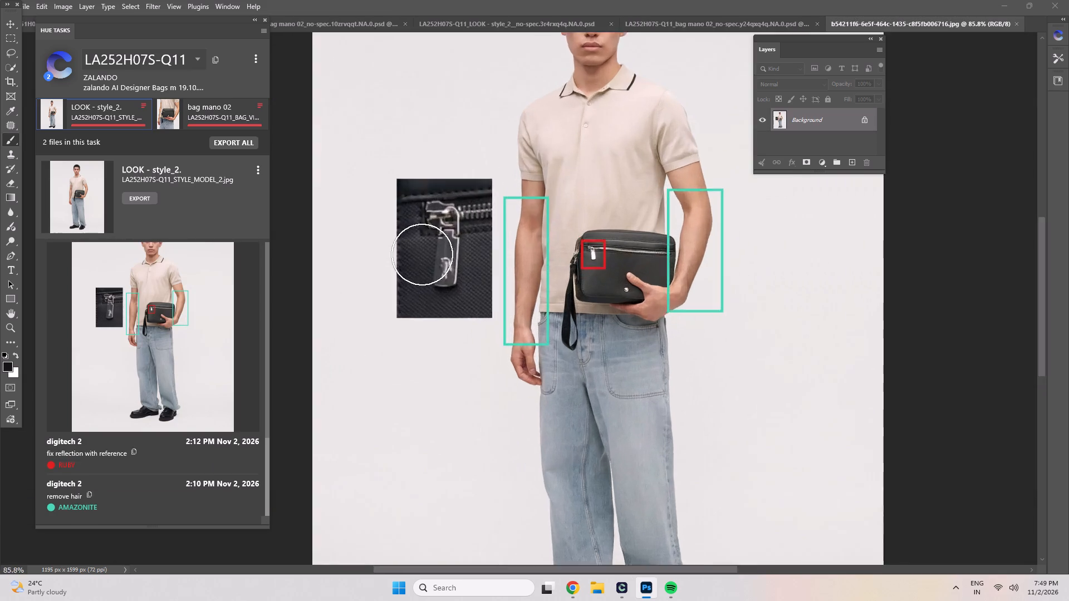
pyautogui.scroll(9, 422, 254)
pyautogui.press('space')
pyautogui.press('space')
pyautogui.press('space')
pyautogui.press('space')
pyautogui.press('space')
pyautogui.press('space')
pyautogui.press('space')
pyautogui.press('space')
pyautogui.press('space')
pyautogui.press('space')
pyautogui.press('space')
pyautogui.press('space')
pyautogui.press('space')
pyautogui.press('space')
pyautogui.press('space')
pyautogui.moveTo(445, 313); pyautogui.dragTo(444, 374)
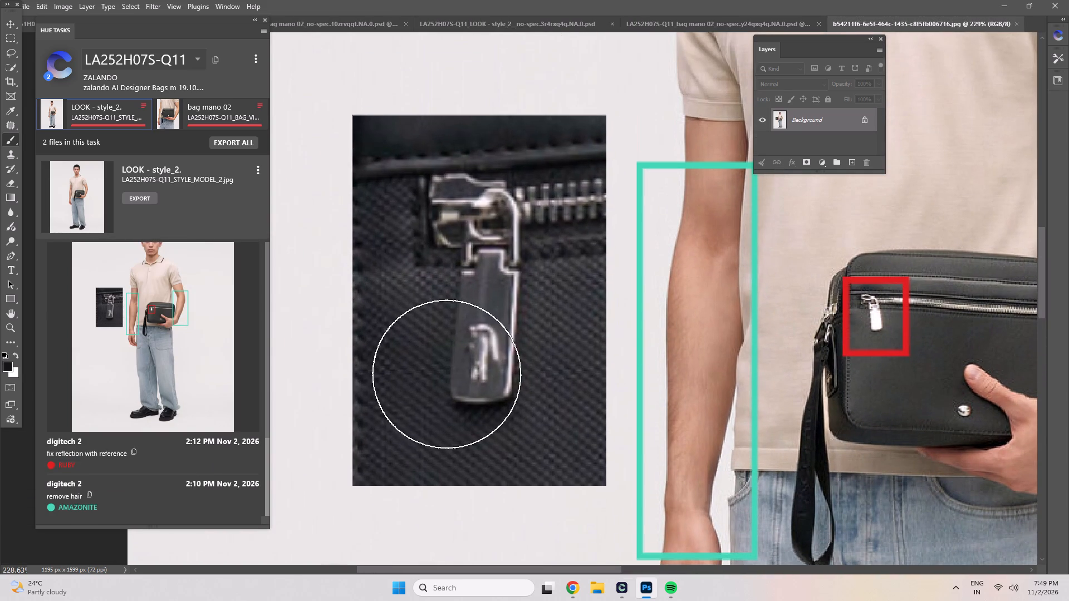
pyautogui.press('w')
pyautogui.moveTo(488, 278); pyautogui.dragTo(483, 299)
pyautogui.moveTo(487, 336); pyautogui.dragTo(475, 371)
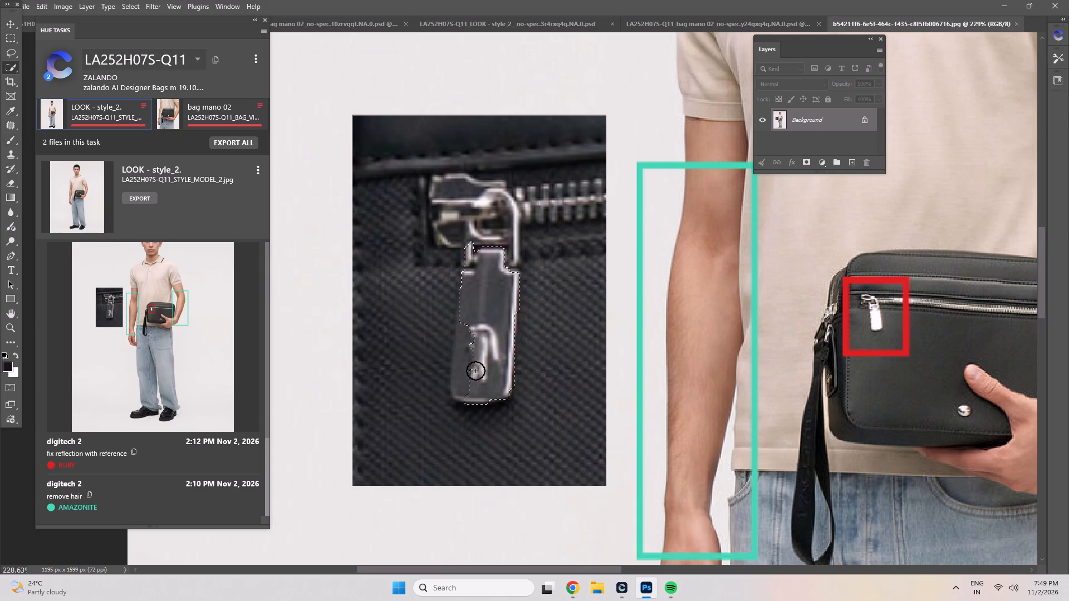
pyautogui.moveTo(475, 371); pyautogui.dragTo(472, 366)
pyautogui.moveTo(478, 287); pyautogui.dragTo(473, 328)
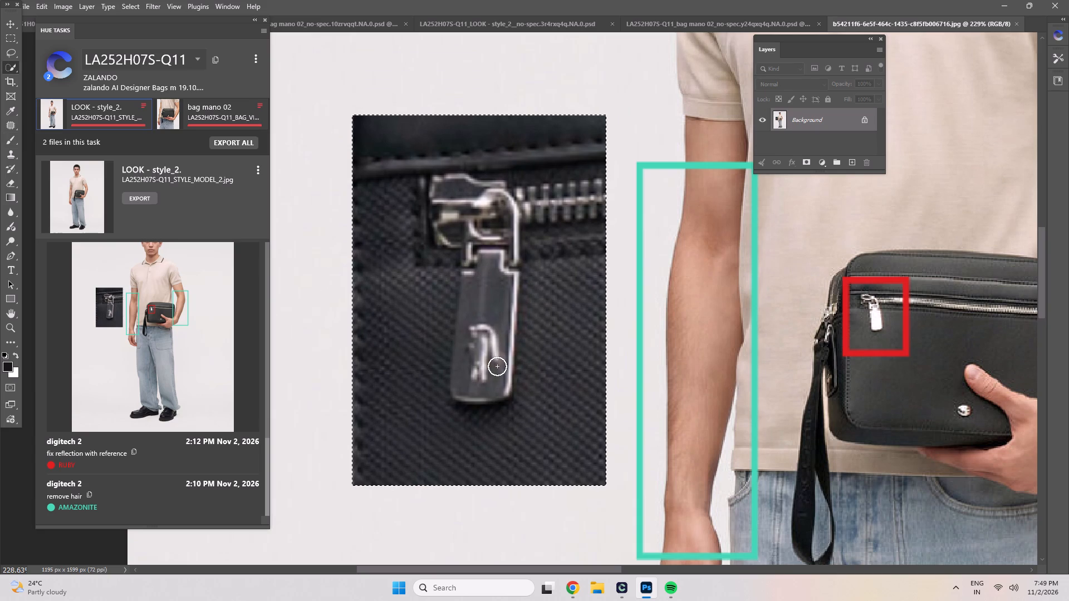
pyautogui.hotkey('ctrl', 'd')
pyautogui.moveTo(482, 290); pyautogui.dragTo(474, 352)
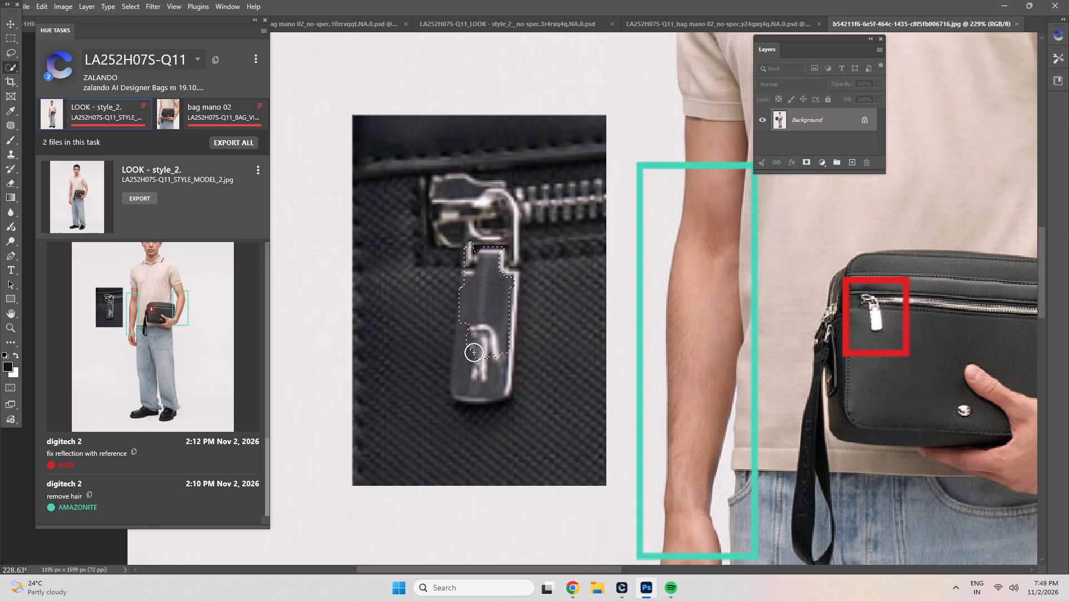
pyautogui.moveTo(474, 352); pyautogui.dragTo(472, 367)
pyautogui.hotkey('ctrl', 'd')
# Select only the metal zipper pull tab in the reference inset with Quick Selection, excluding the surrounding bag fabric, and copy it.
pyautogui.moveTo(477, 379); pyautogui.dragTo(487, 280)
pyautogui.keyDown('alt'); pyautogui.moveTo(419, 400); pyautogui.dragTo(431, 245); pyautogui.keyUp('alt')
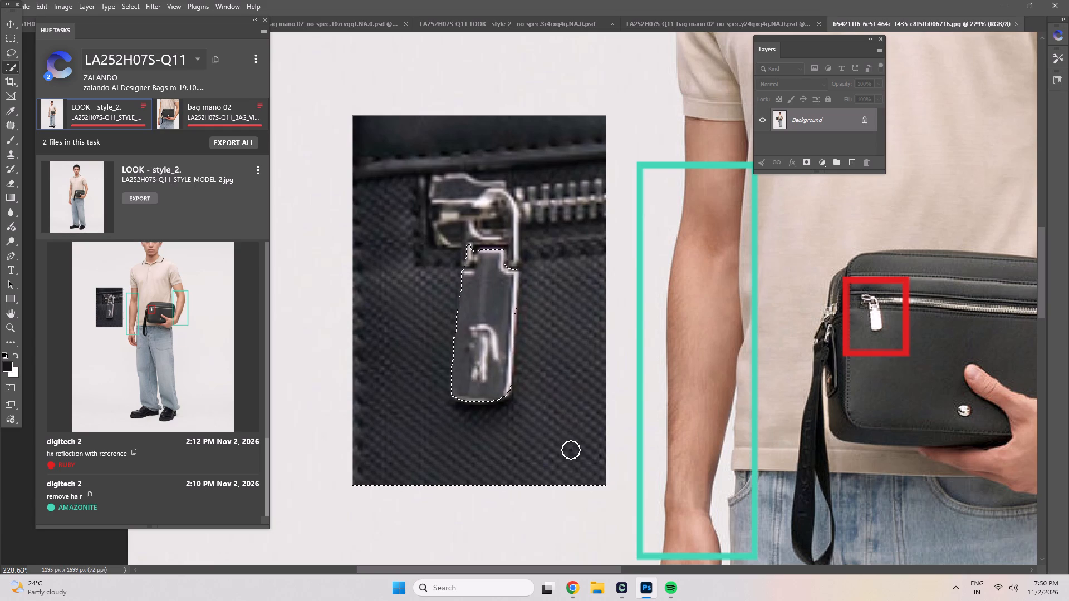
pyautogui.keyDown('alt'); pyautogui.moveTo(543, 462); pyautogui.dragTo(426, 477); pyautogui.keyUp('alt')
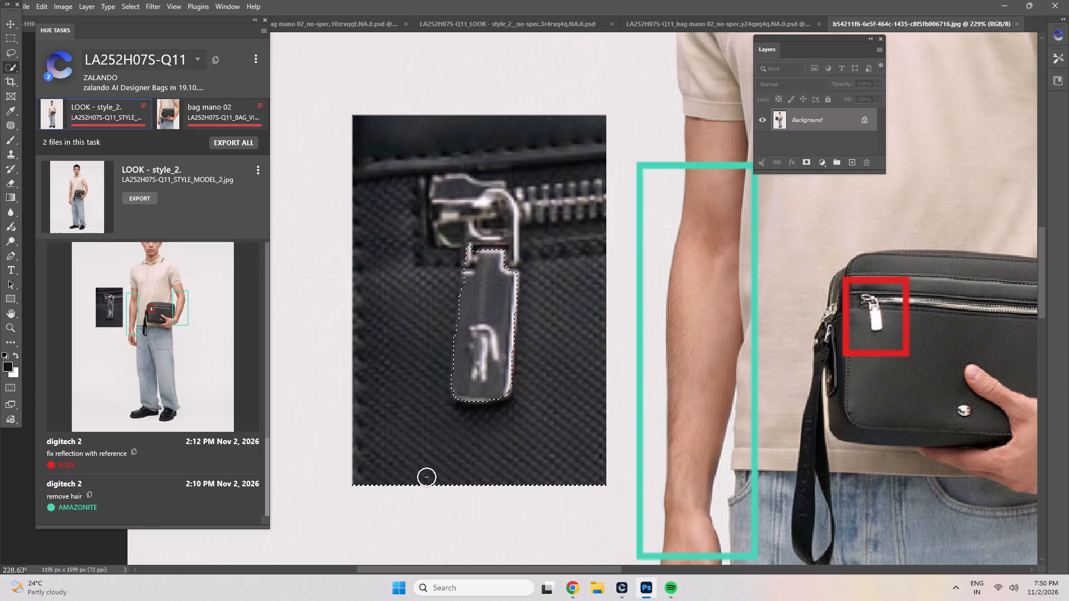
pyautogui.keyDown('alt'); pyautogui.moveTo(426, 477); pyautogui.dragTo(347, 529); pyautogui.keyUp('alt')
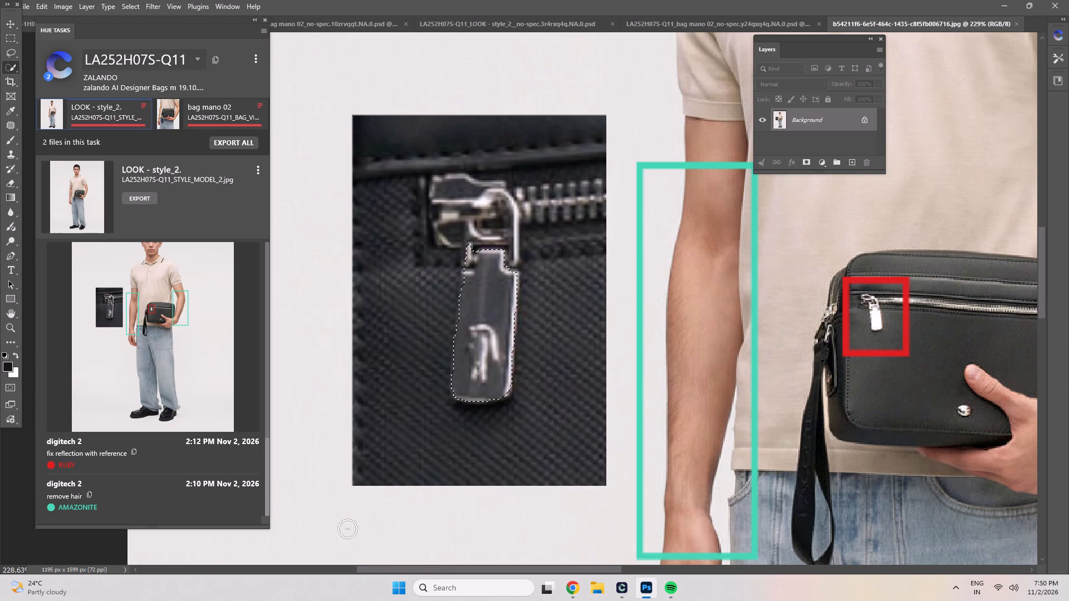
pyautogui.keyDown('alt'); pyautogui.moveTo(347, 529); pyautogui.dragTo(396, 542); pyautogui.keyUp('alt')
pyautogui.hotkey('ctrl', 'c')
# Paste the copied zipper pull into the LOOK - style_2 document as a new layer.
pyautogui.scroll(-8, 636, 495)
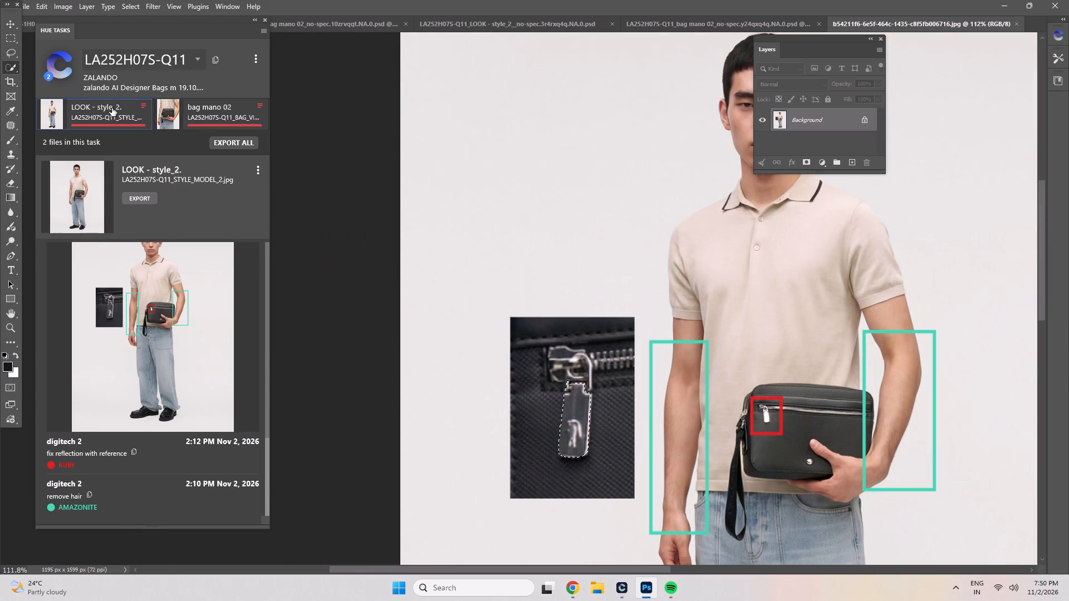
pyautogui.click(112, 108)
pyautogui.hotkey('ctrl', 'v')
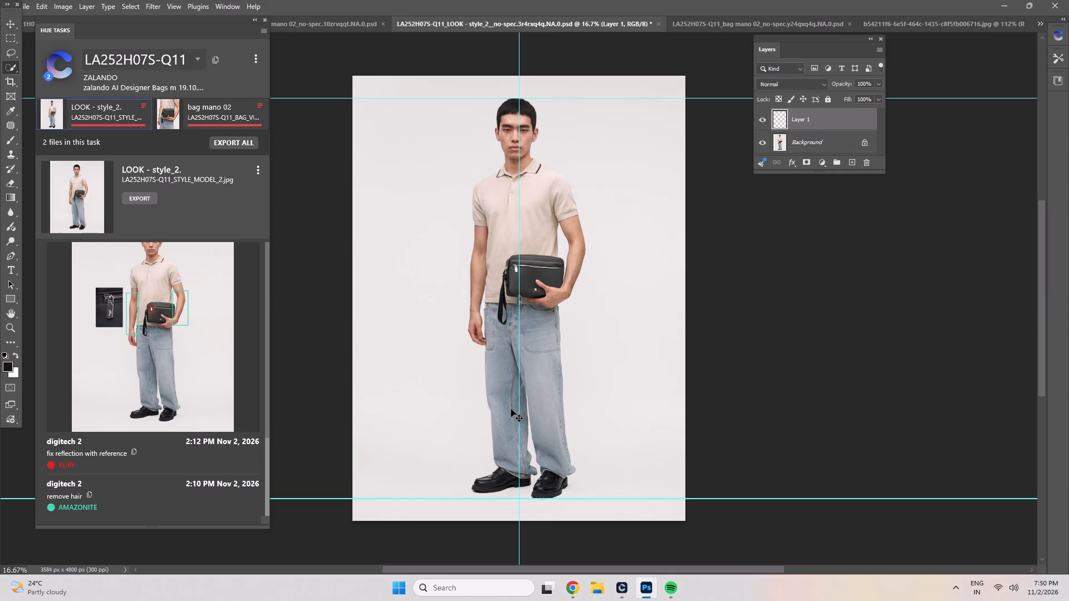
# Start a Free Transform on the pasted zipper pull layer near the bag.
pyautogui.hotkey('ctrl', 't')
pyautogui.scroll(18, 526, 269)
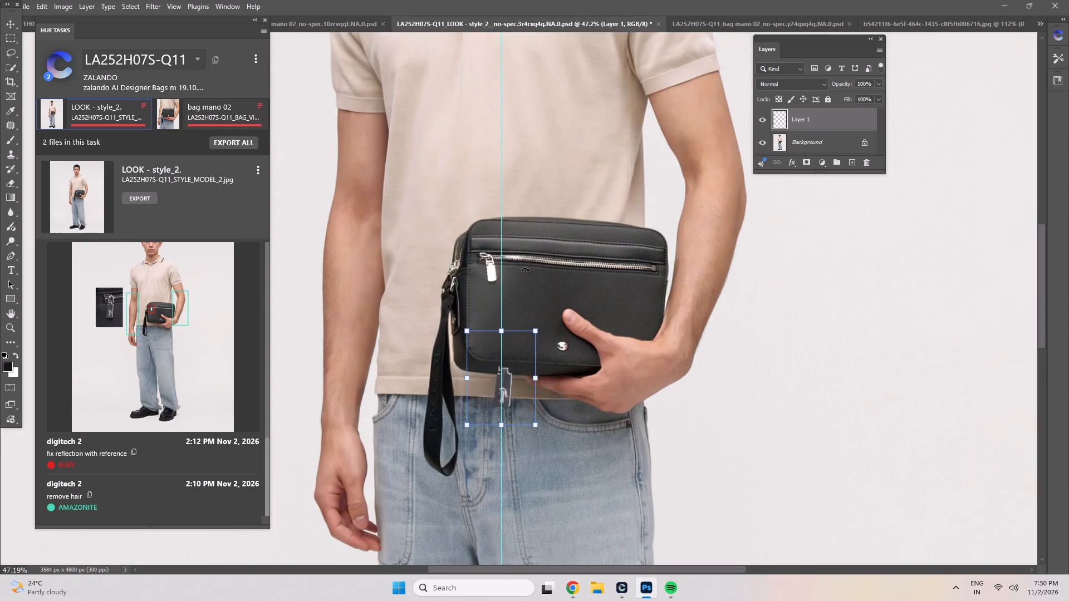